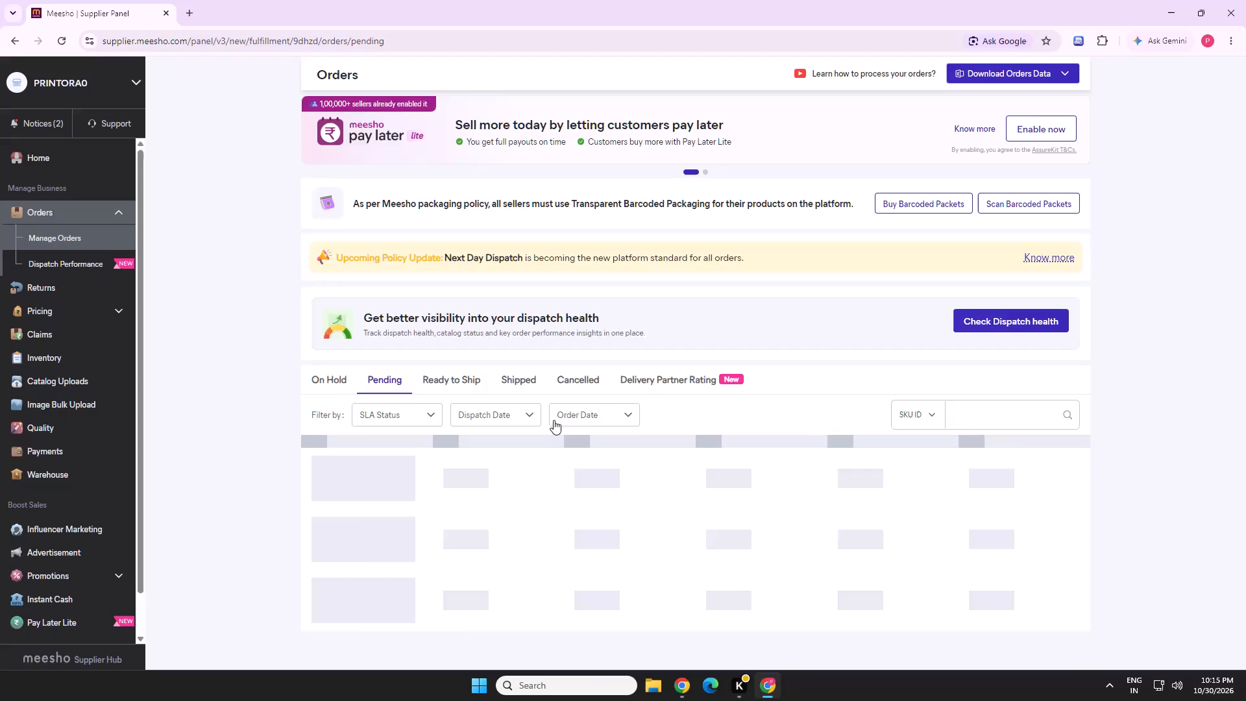
# Open the product image of the pending Anime Inspired Ink Samurai order and capture a snip of the samurai artwork.
pyautogui.scroll(-11, 554, 420)
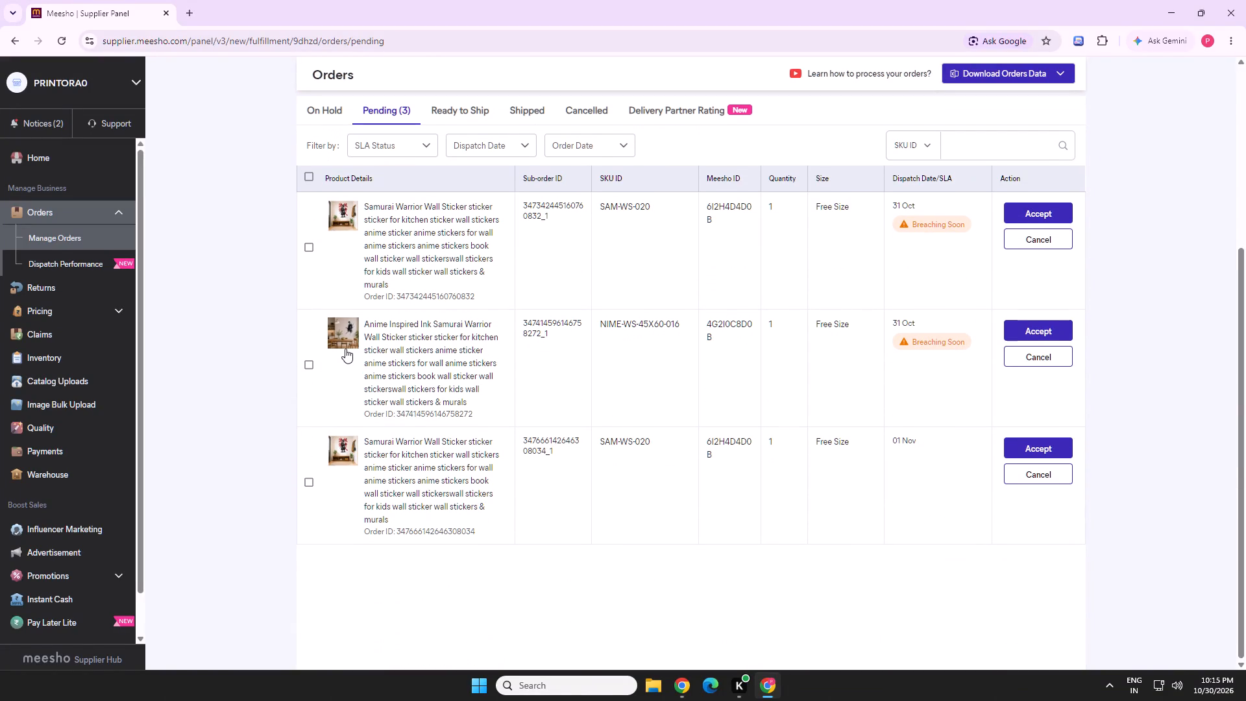
pyautogui.click(345, 349)
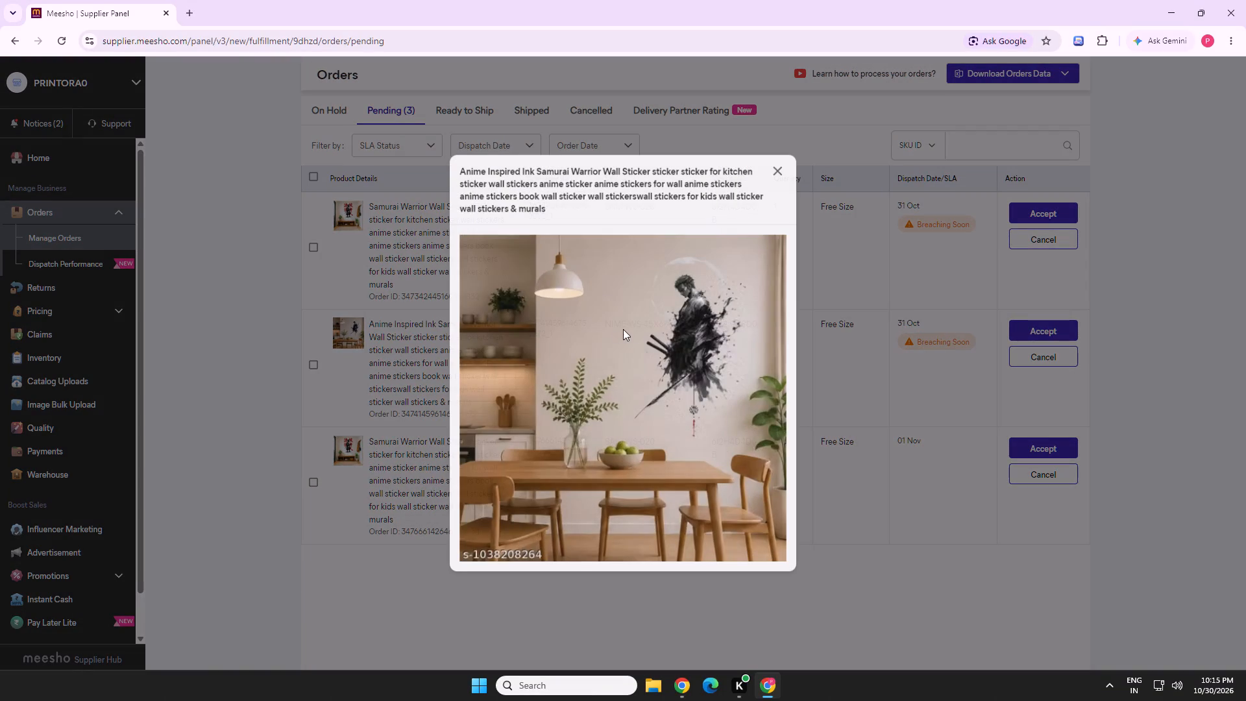
pyautogui.click(633, 329)
pyautogui.click(661, 329)
pyautogui.moveTo(661, 329); pyautogui.dragTo(590, 297)
pyautogui.tripleClick(657, 307)
pyautogui.press('shift+super+s')
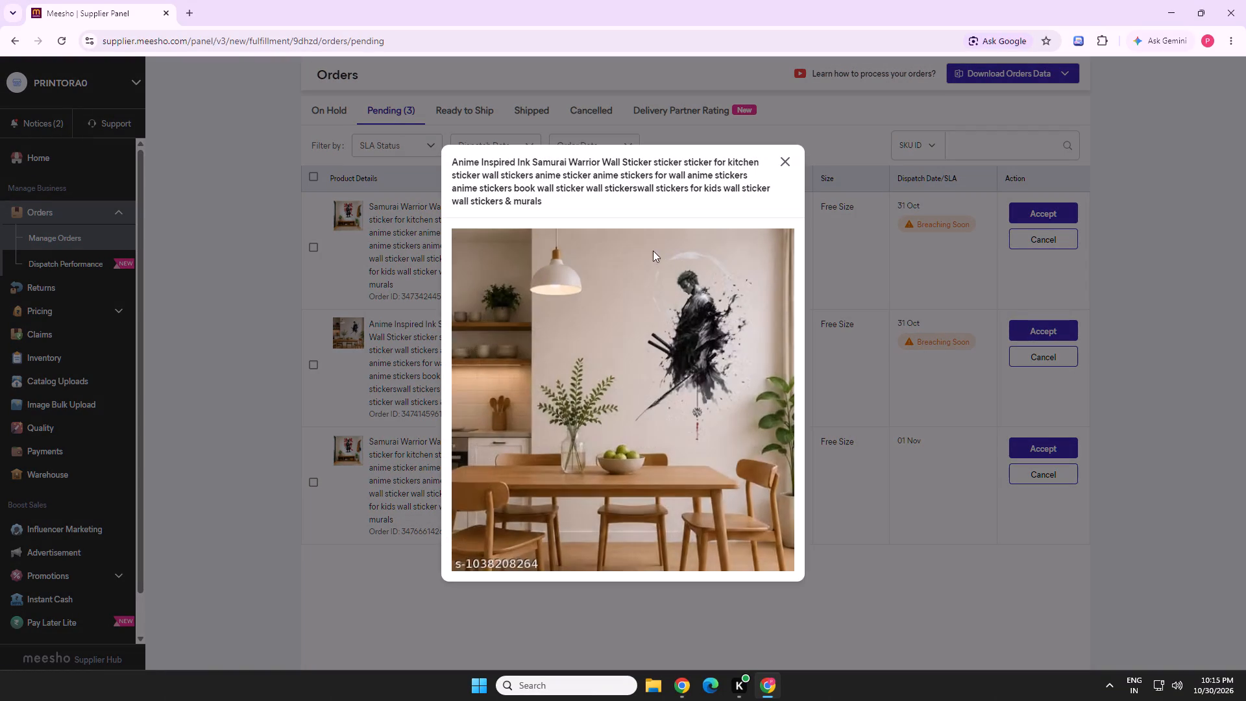
pyautogui.moveTo(613, 253); pyautogui.dragTo(761, 456)
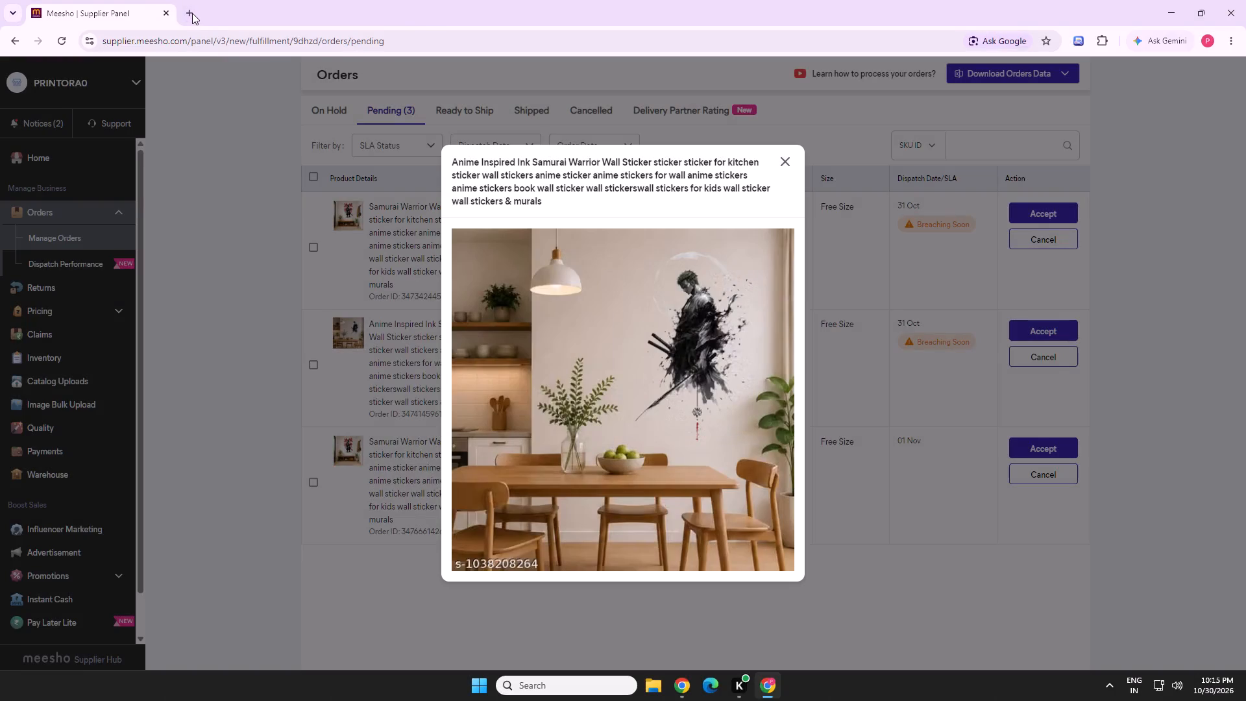
# Open ChatGPT in a new browser tab.
pyautogui.click(192, 13)
pyautogui.click(229, 43)
pyautogui.write('chat')
pyautogui.press('Return')
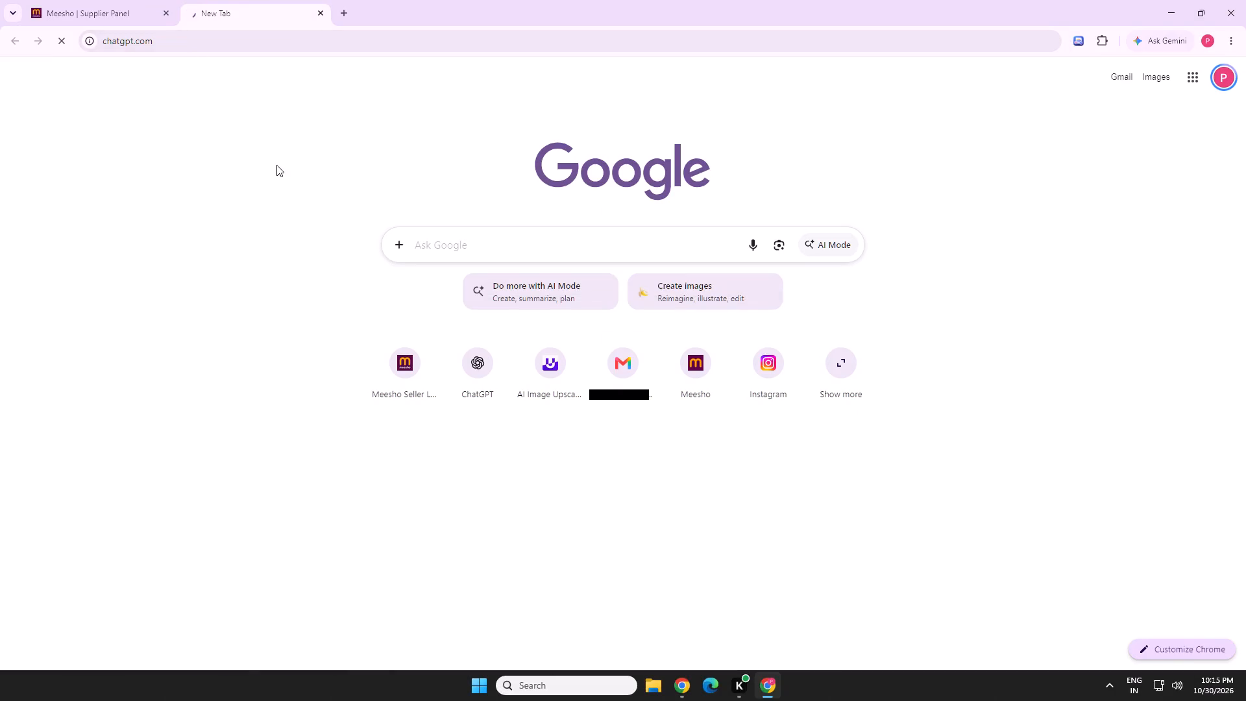
# Back in the supplier panel, close the preview and submit a Very Good pickup rating for delhivery with On-time Pickup Completed.
pyautogui.click(114, 0)
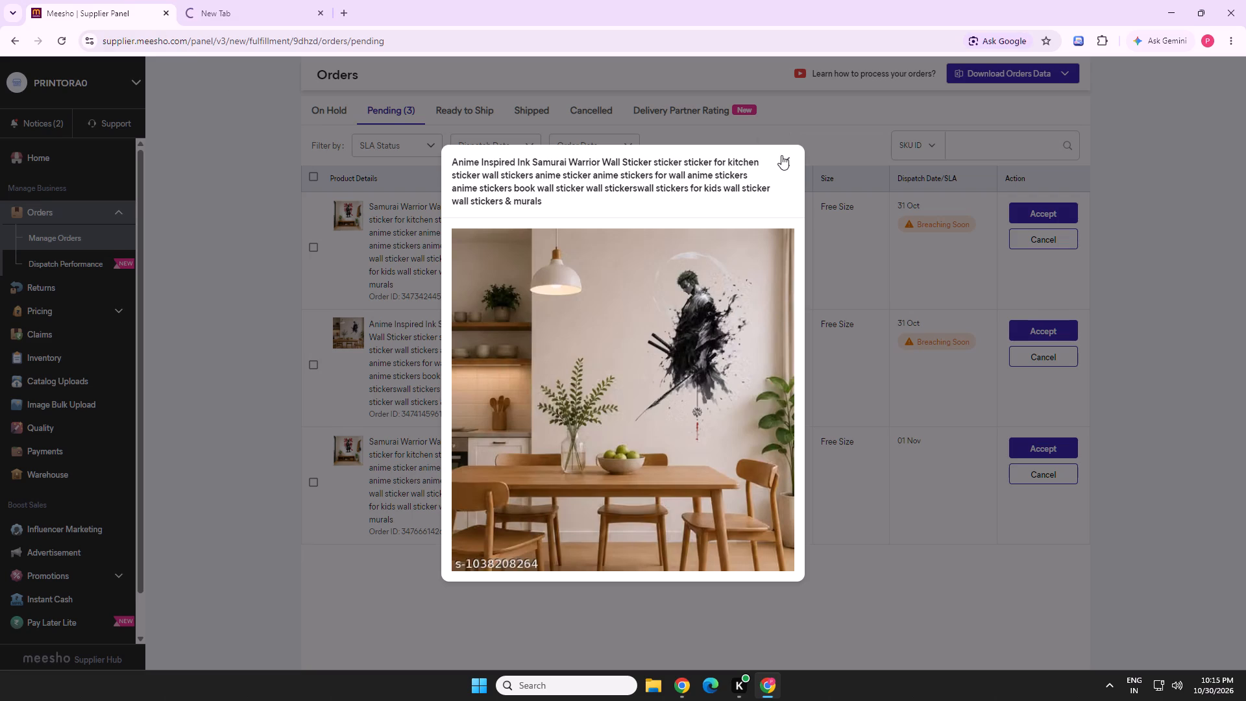
pyautogui.click(781, 155)
pyautogui.click(705, 116)
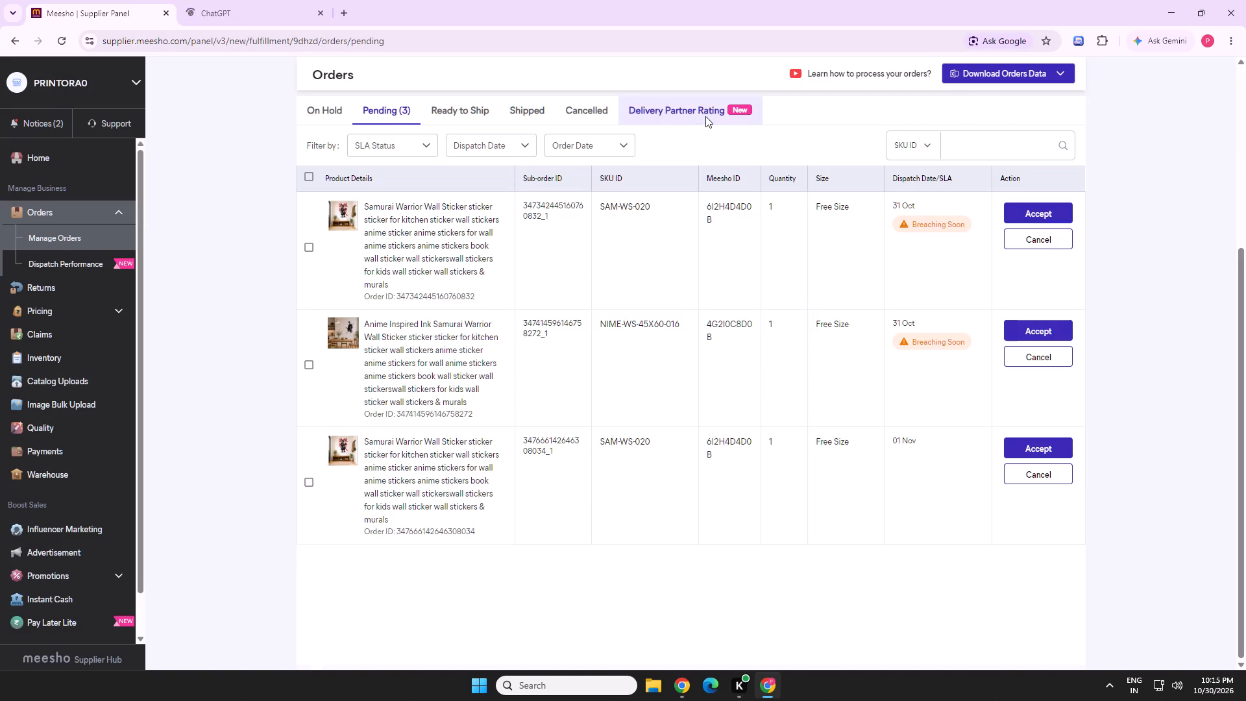
pyautogui.scroll(-3, 635, 363)
pyautogui.scroll(-2, 265, 39)
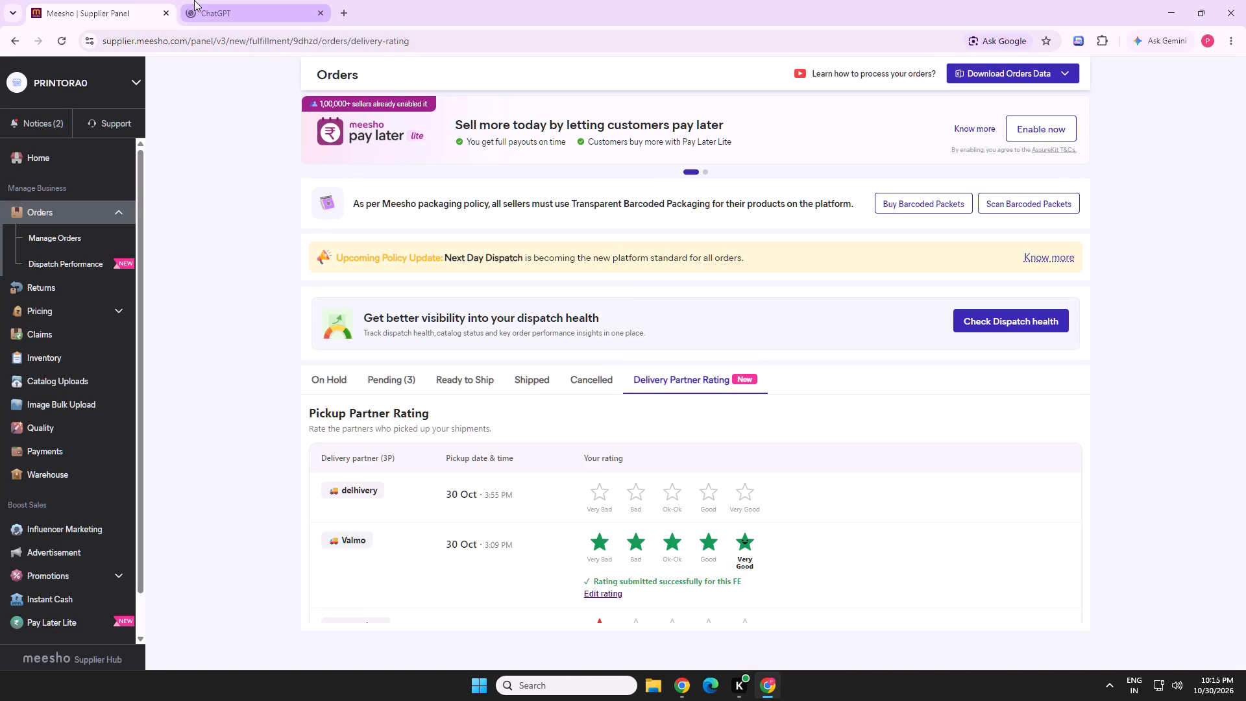
pyautogui.scroll(-2, 753, 469)
pyautogui.click(731, 368)
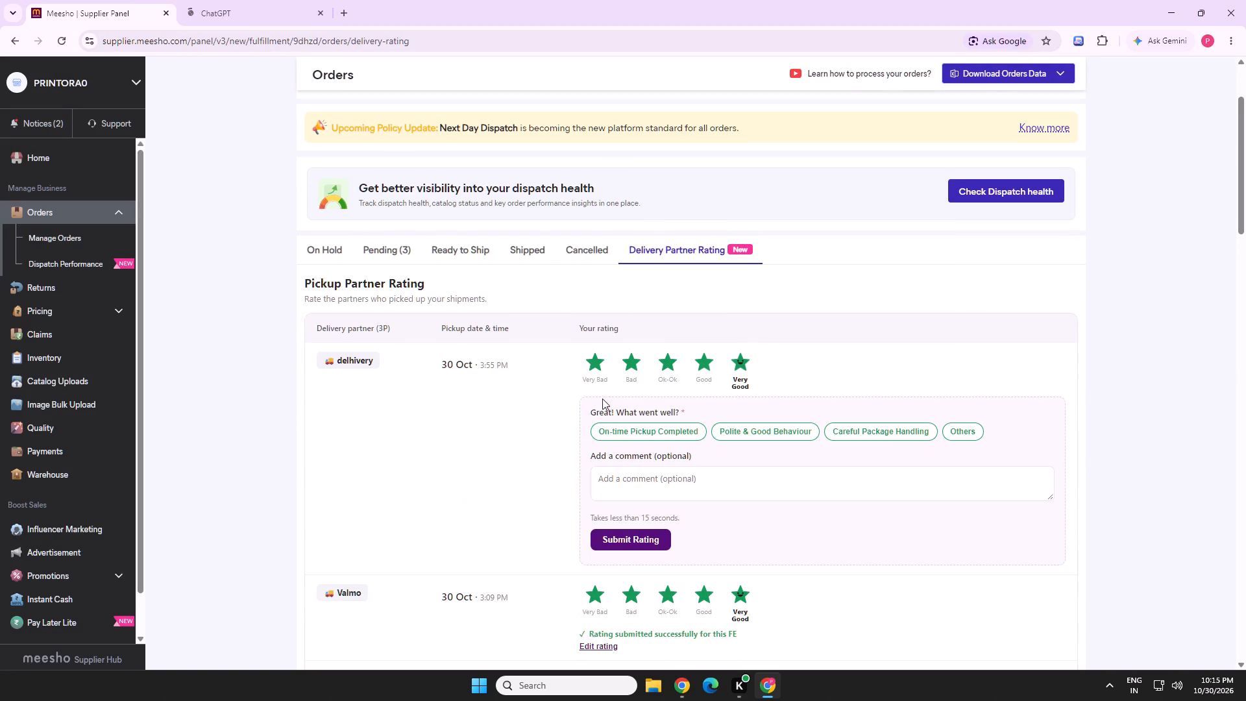
pyautogui.click(617, 428)
pyautogui.click(642, 547)
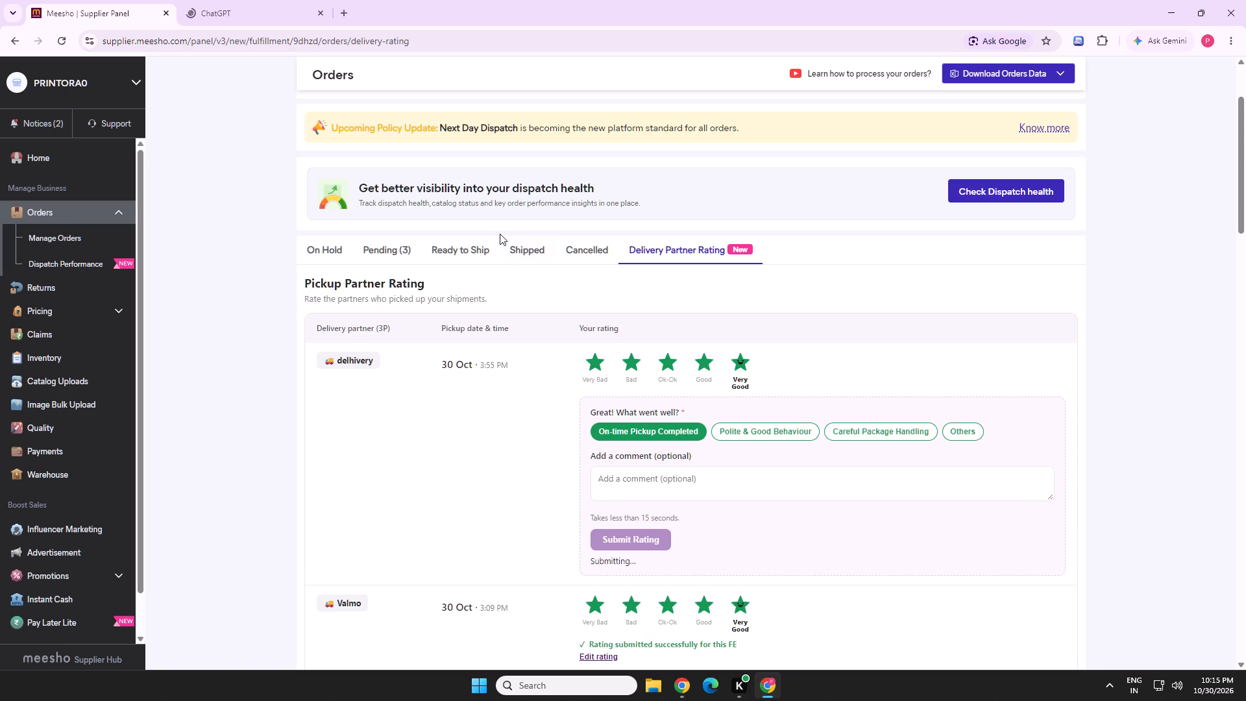
# View the Ready to Ship orders of the PRINTORA0 account.
pyautogui.click(469, 246)
pyautogui.scroll(-1, 435, 357)
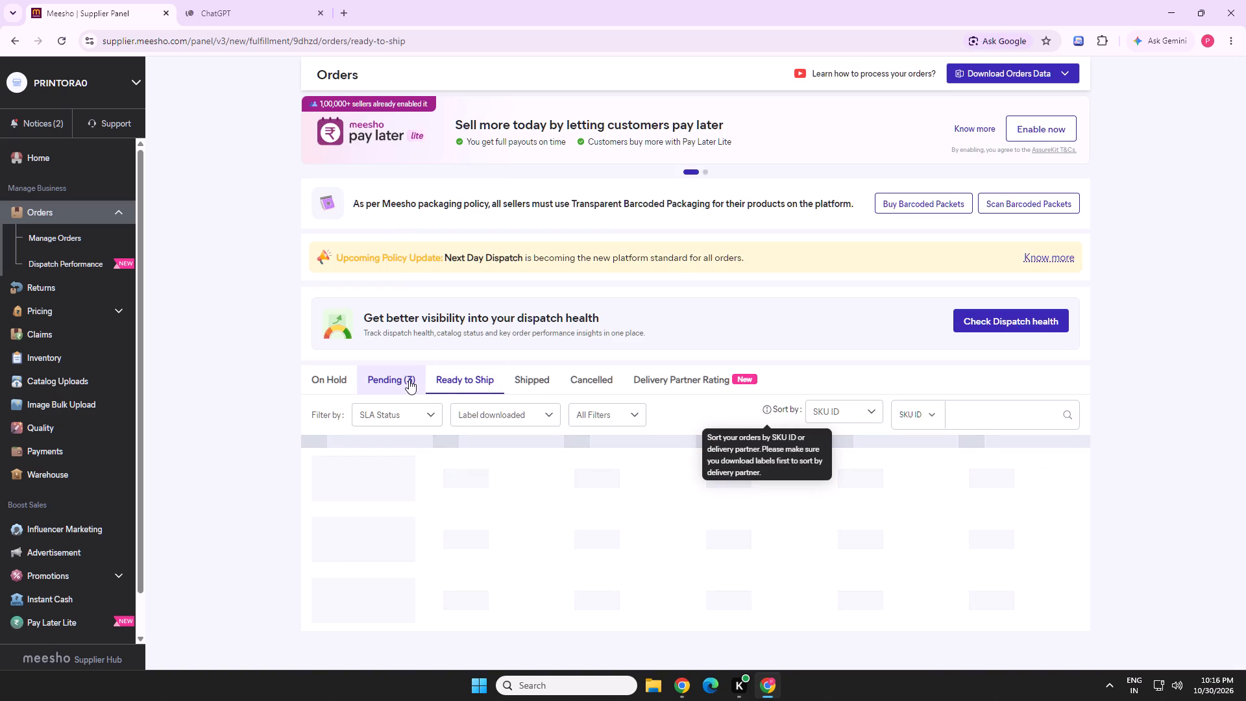
# Switch to the WALLSTICK account's browser window and view the next 7 days' payments.
pyautogui.click(672, 681)
pyautogui.click(364, 341)
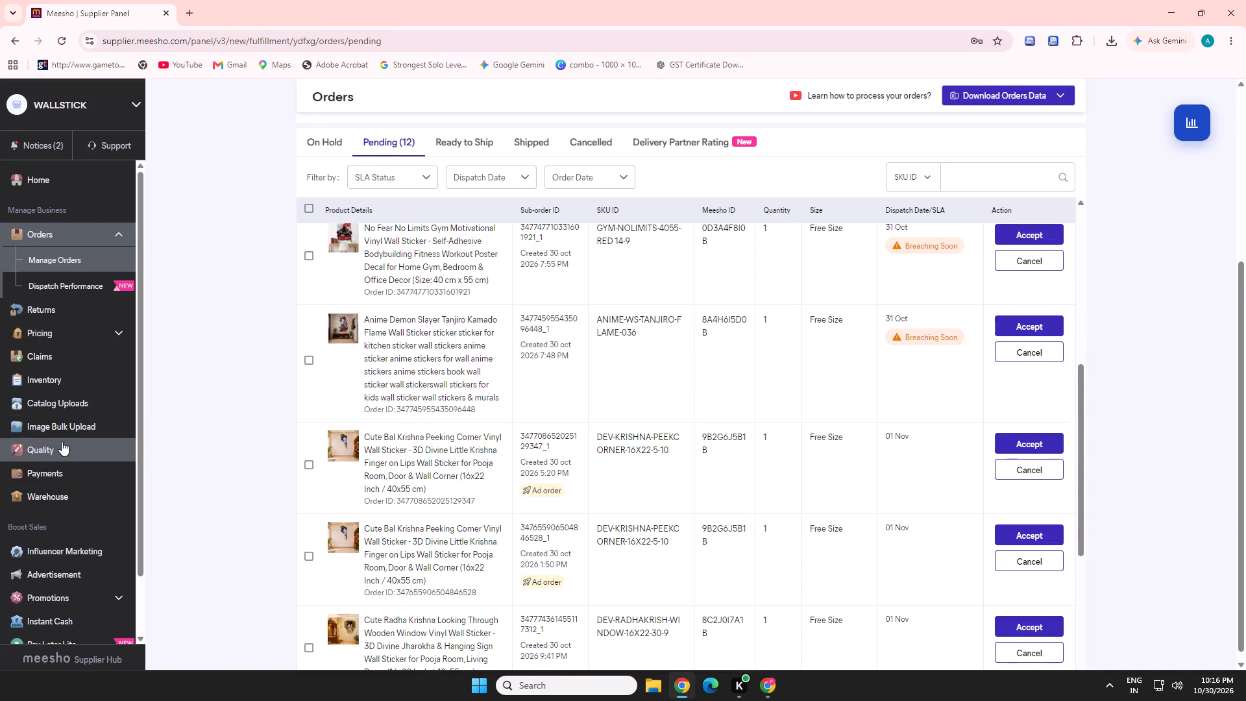
pyautogui.click(31, 488)
pyautogui.click(75, 413)
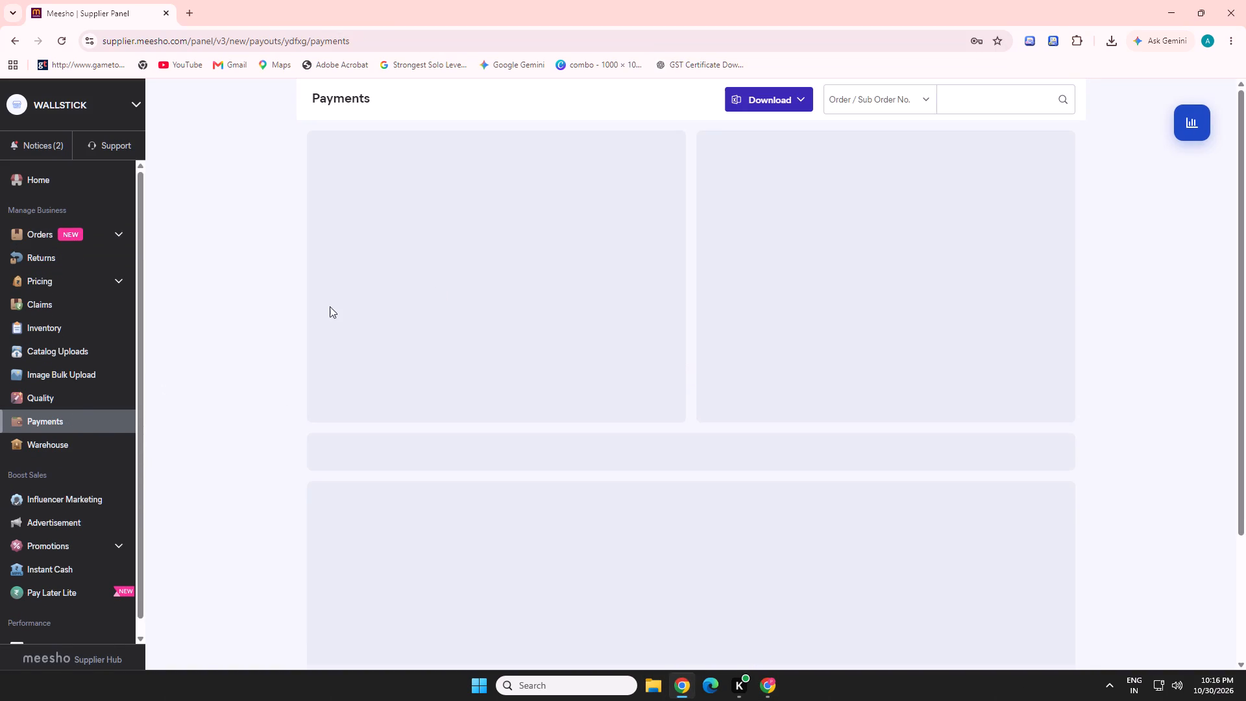
pyautogui.click(641, 138)
pyautogui.click(633, 143)
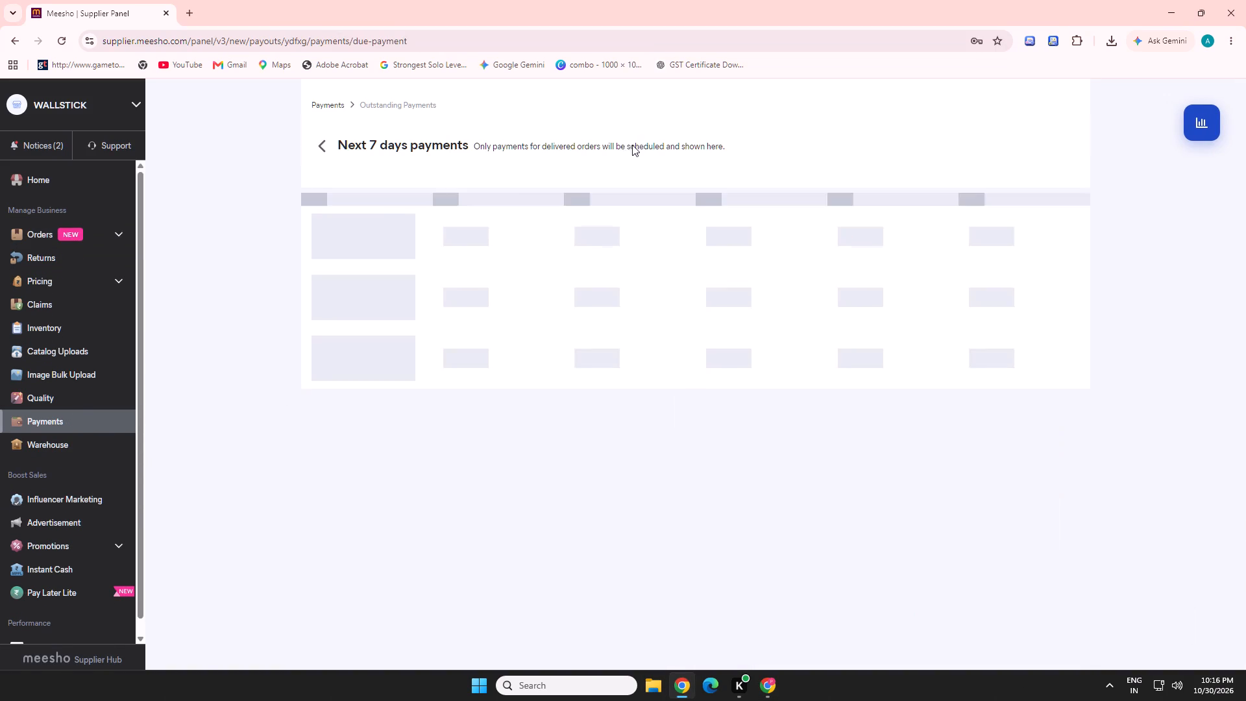
pyautogui.scroll(-3, 862, 362)
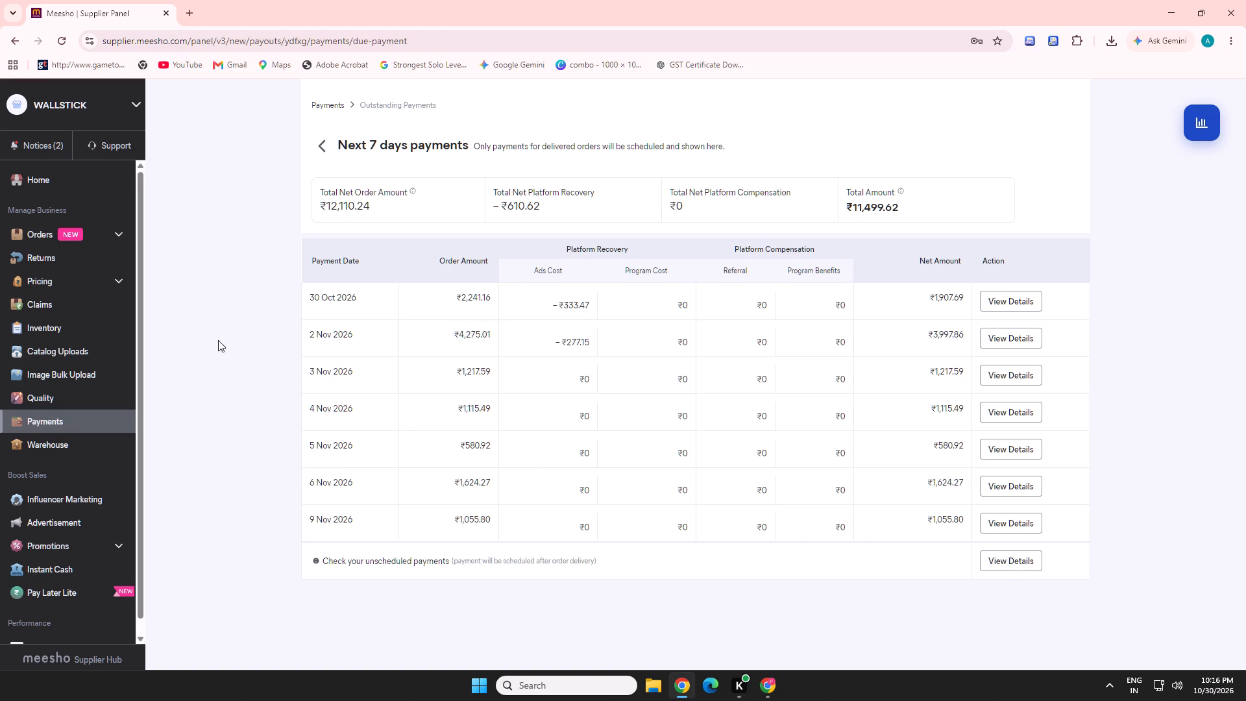
# From the account home, check the on-hold orders and look through the full list of pending orders.
pyautogui.click(53, 189)
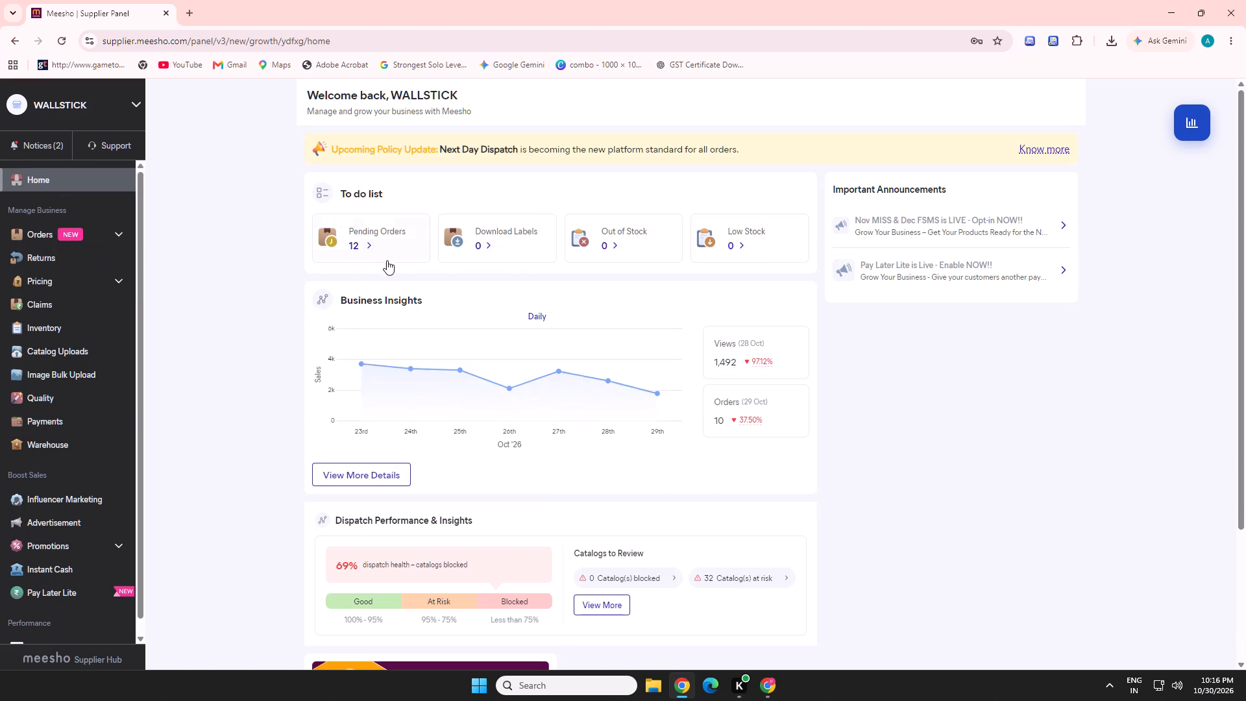
pyautogui.click(387, 258)
pyautogui.scroll(-2, 436, 373)
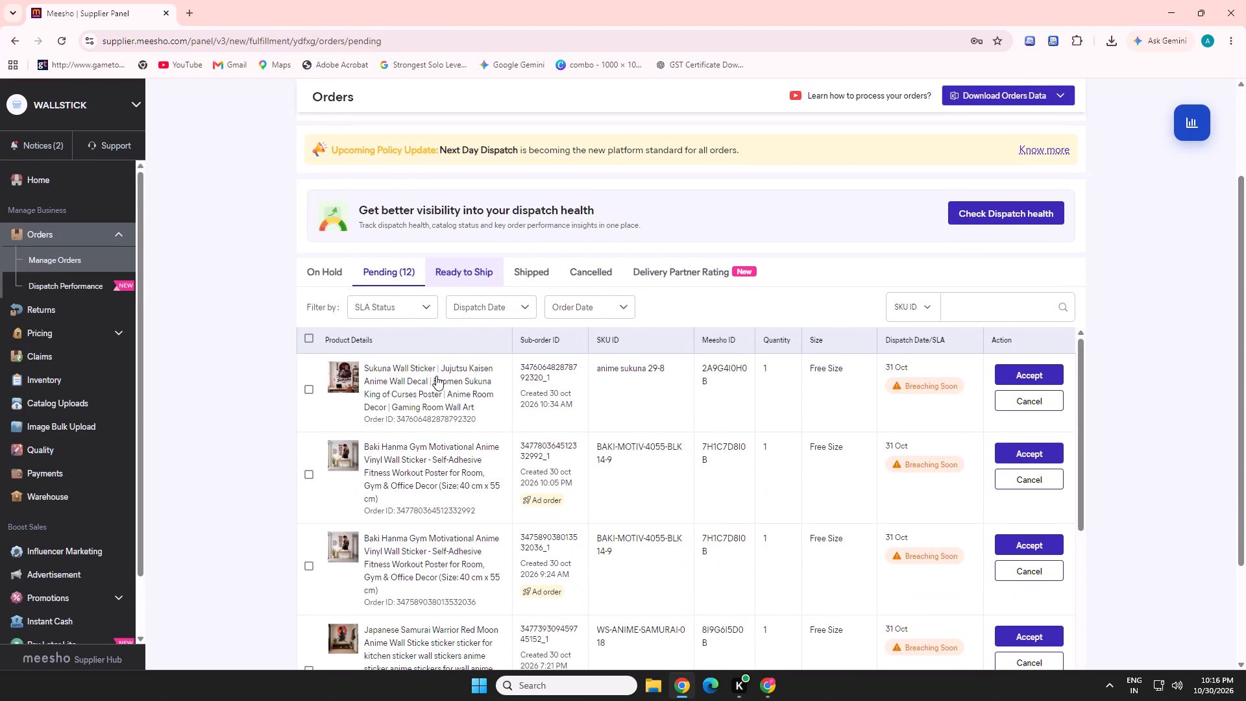
pyautogui.click(328, 266)
pyautogui.click(398, 386)
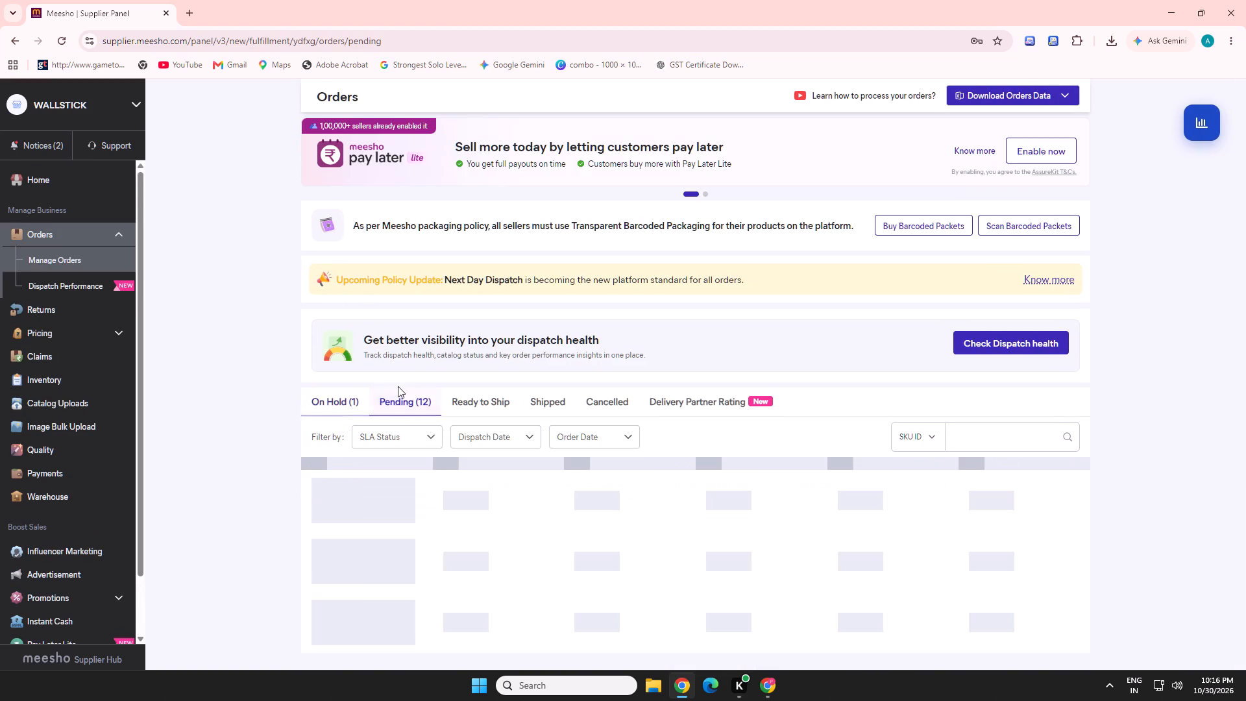
pyautogui.scroll(-19, 415, 386)
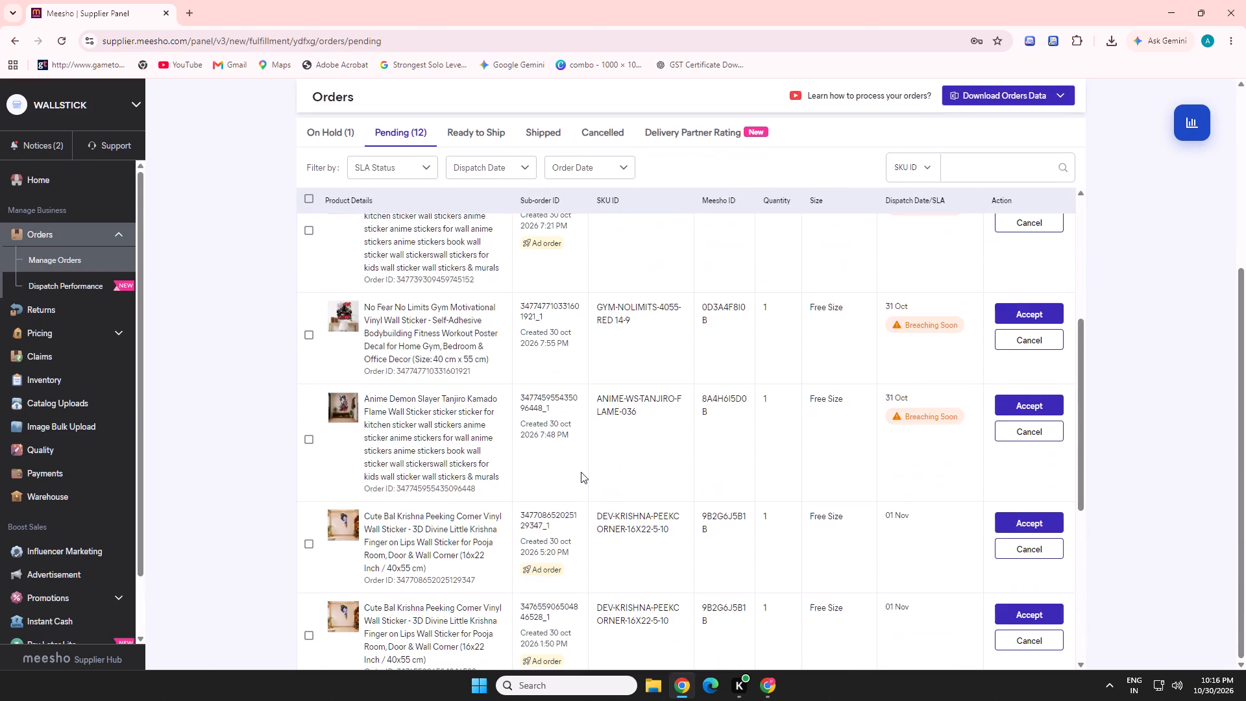
pyautogui.scroll(-5, 586, 466)
pyautogui.scroll(-2, 749, 642)
# Open 30 oct.cdr from the Downloads folder in CorelDRAW.
pyautogui.click(650, 685)
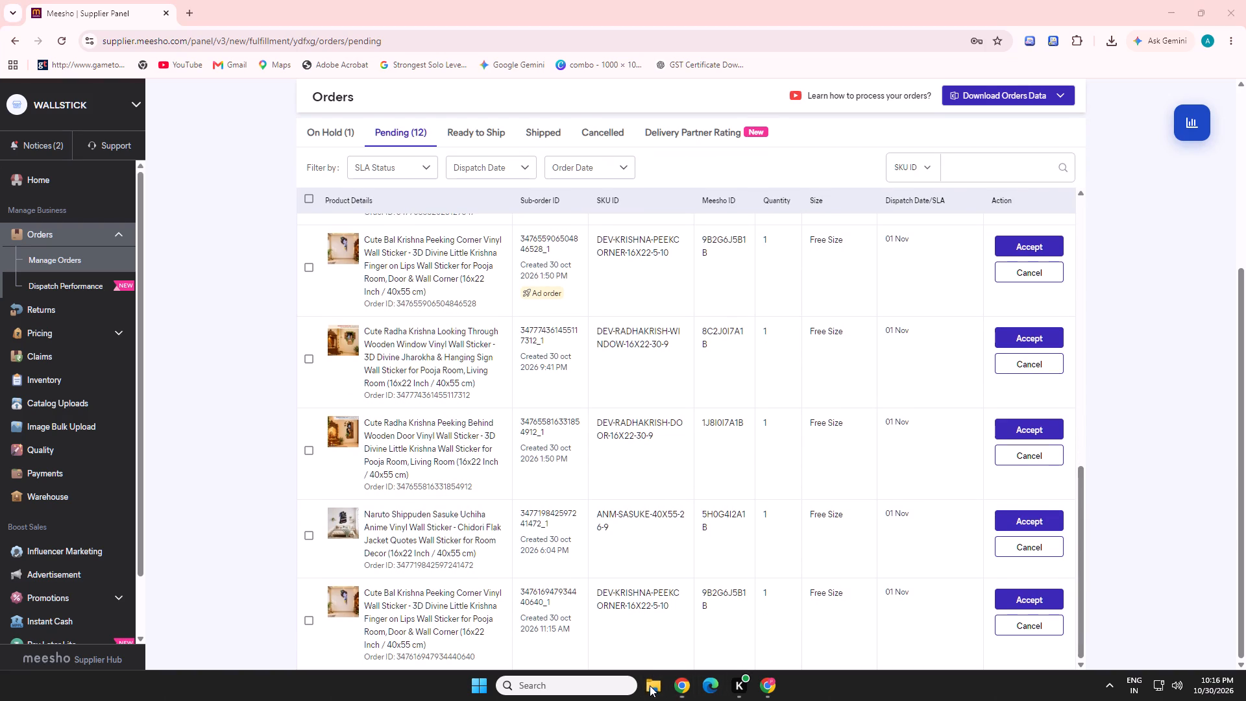
pyautogui.click(40, 172)
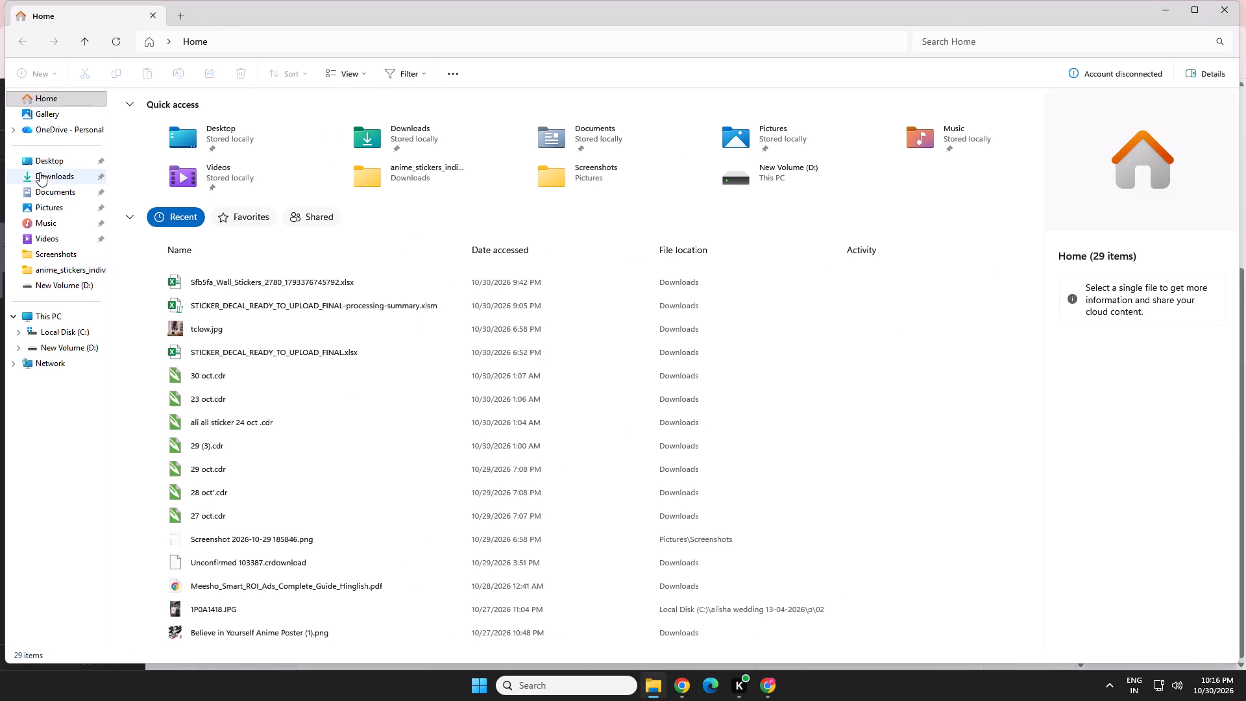
pyautogui.doubleClick(729, 249)
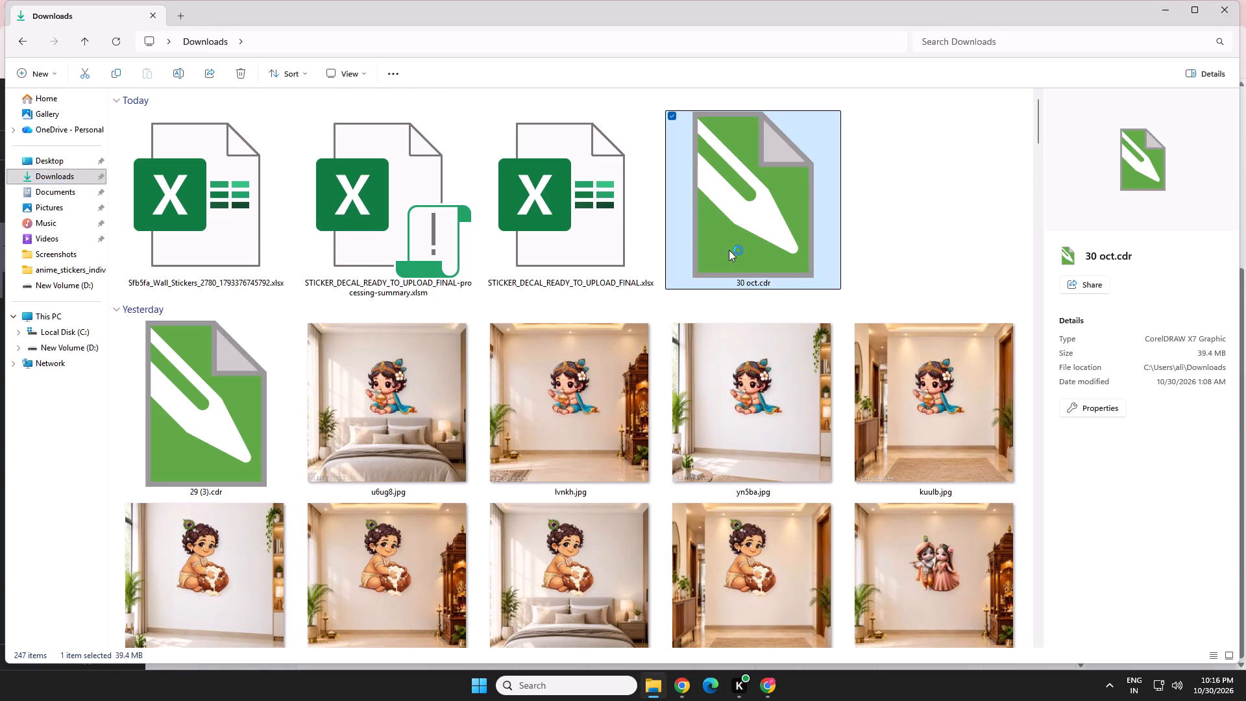
# Find "ali all sticker 24 oct .cdr" in Downloads, open it in CorelDRAW as well, and dismiss the startup dialog.
pyautogui.click(668, 608)
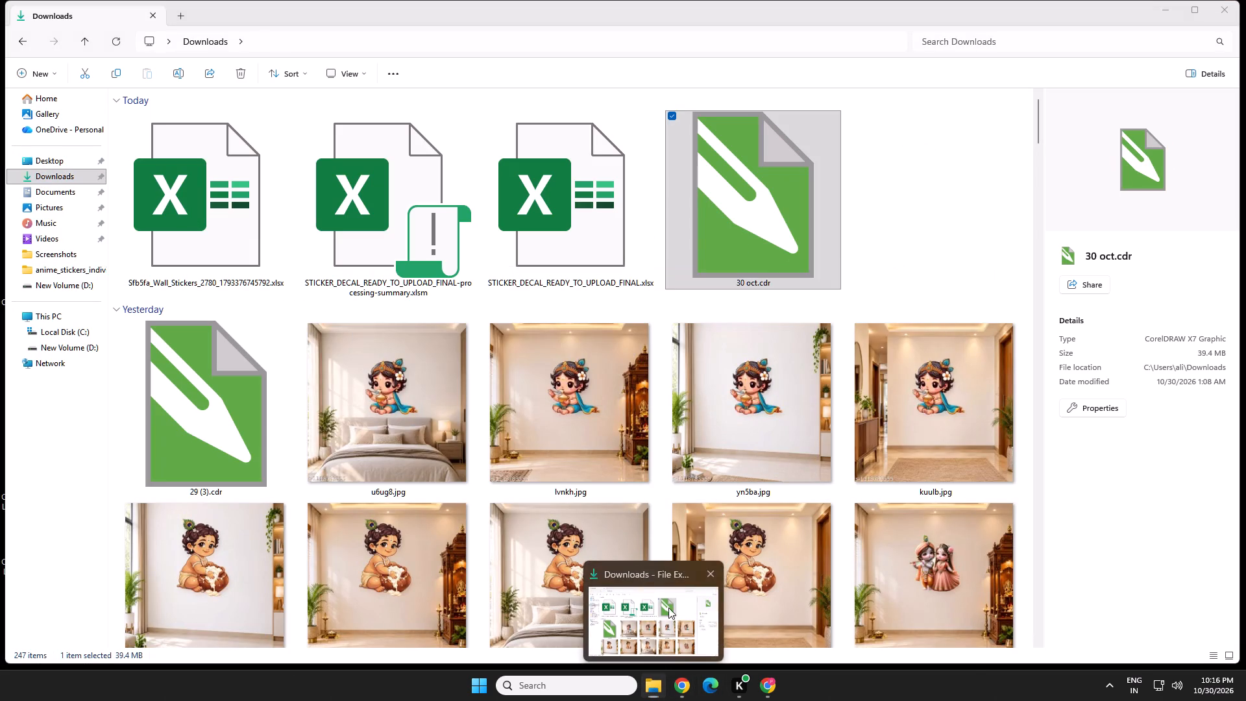
pyautogui.scroll(-4, 618, 421)
pyautogui.scroll(1, 616, 417)
pyautogui.scroll(-2, 616, 417)
pyautogui.scroll(3, 615, 417)
pyautogui.scroll(-2, 615, 417)
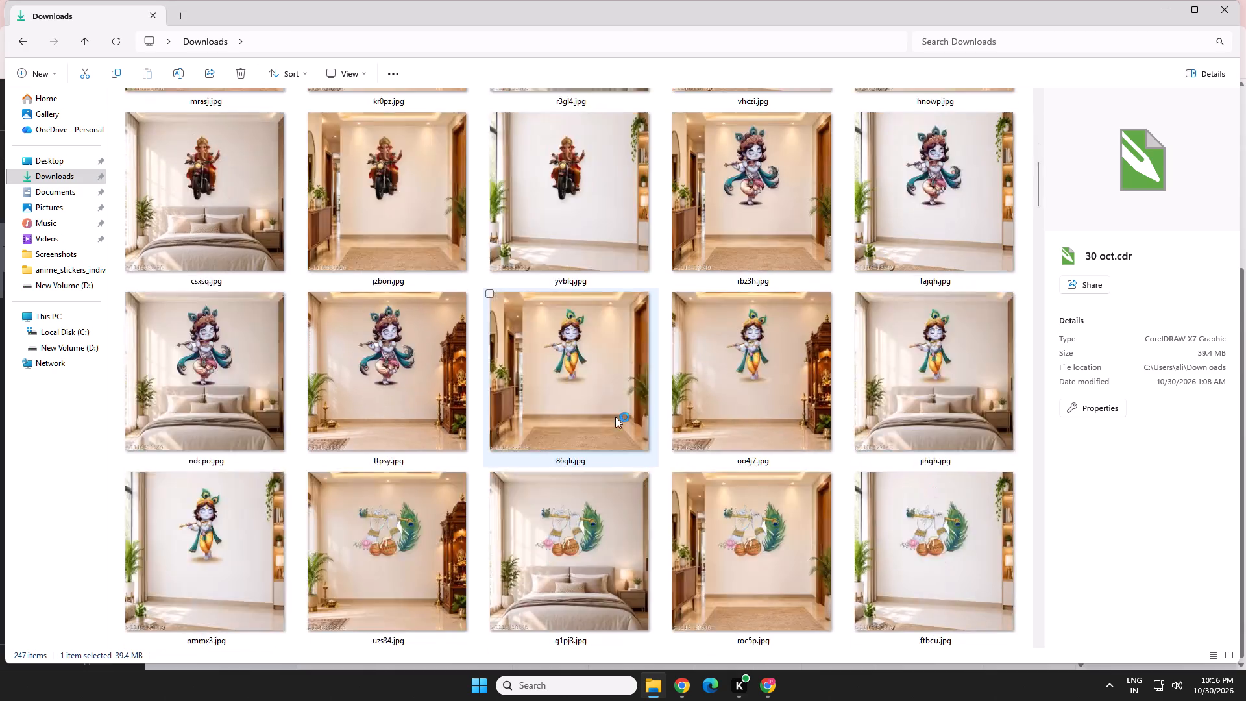
pyautogui.scroll(-2, 615, 417)
pyautogui.scroll(1, 615, 417)
pyautogui.scroll(-6, 615, 417)
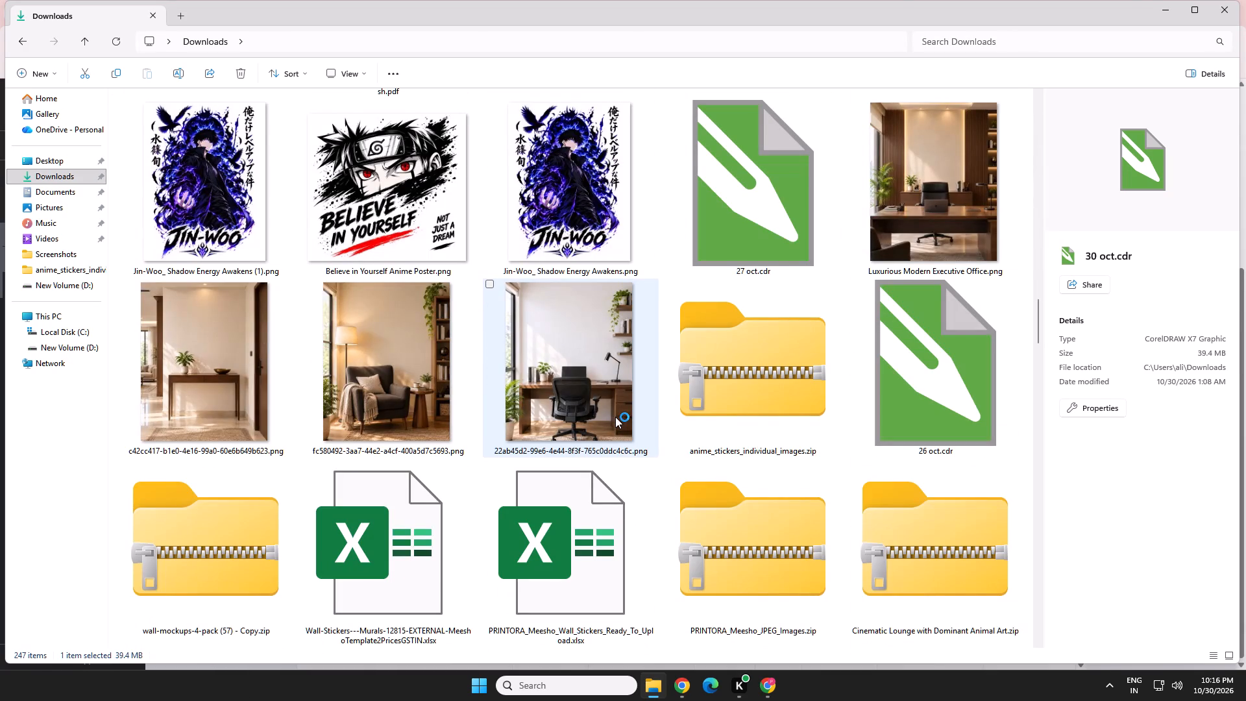
pyautogui.scroll(-2, 615, 417)
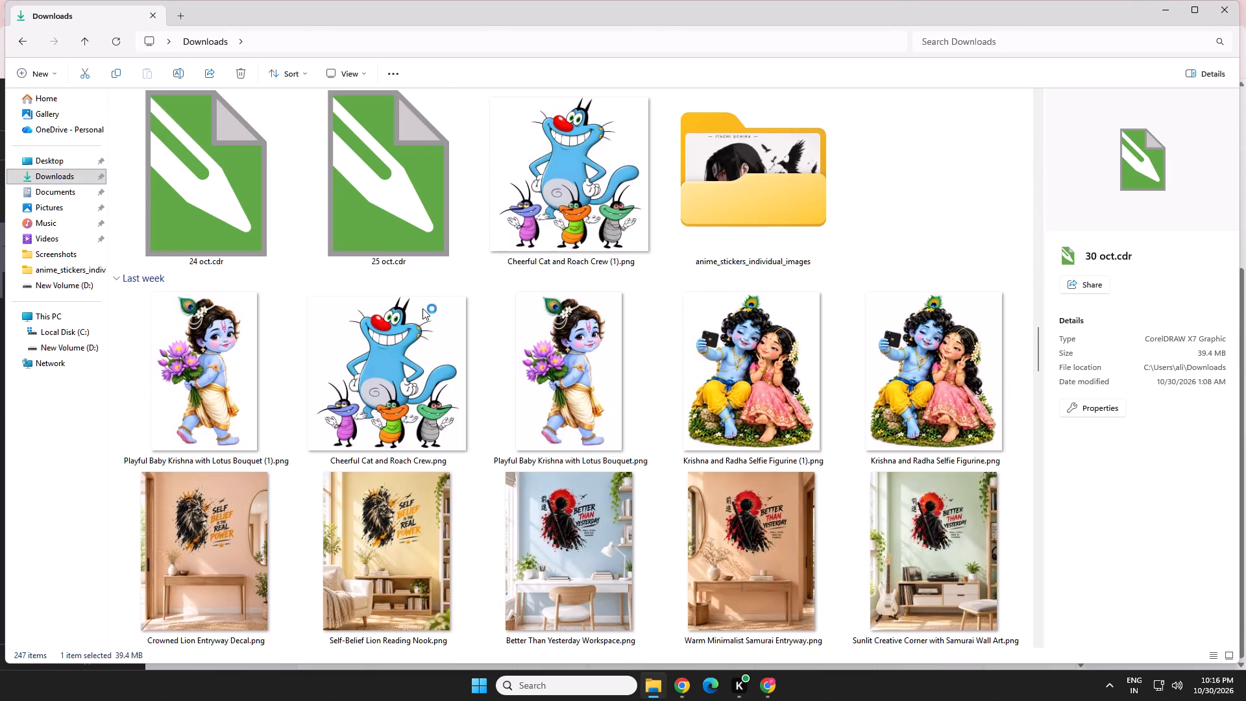
pyautogui.scroll(1, 411, 302)
pyautogui.scroll(2, 767, 302)
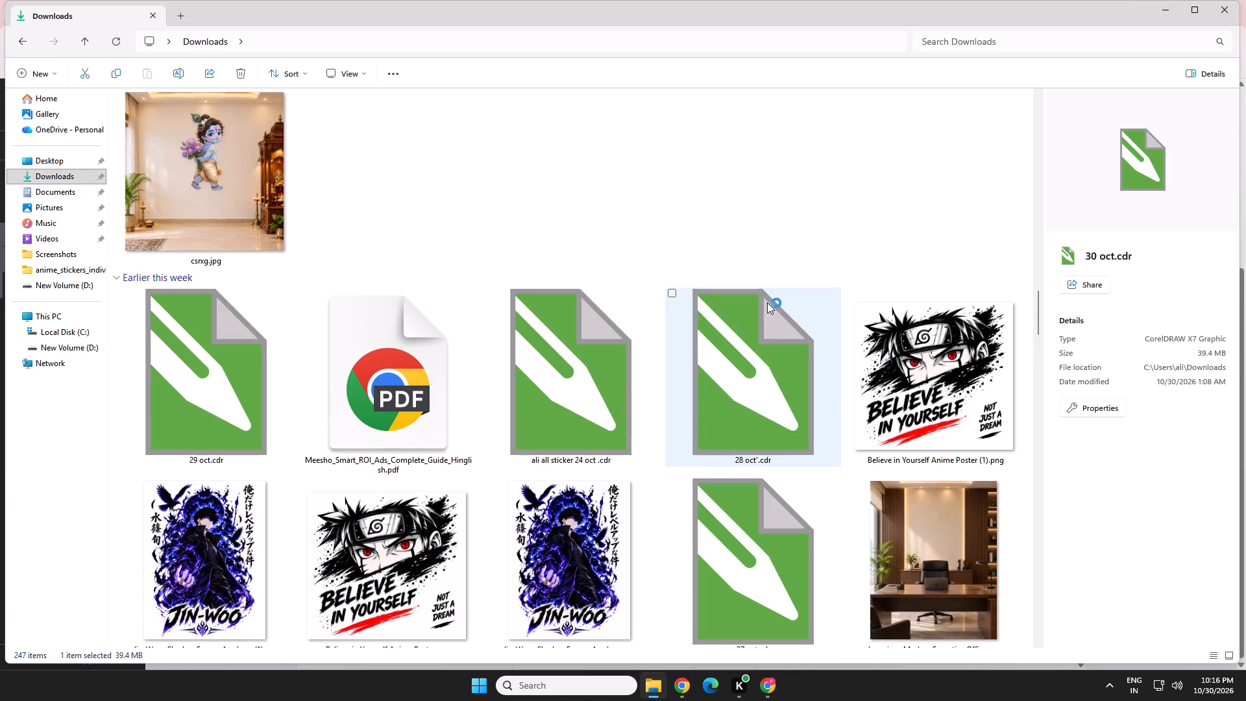
pyautogui.doubleClick(618, 374)
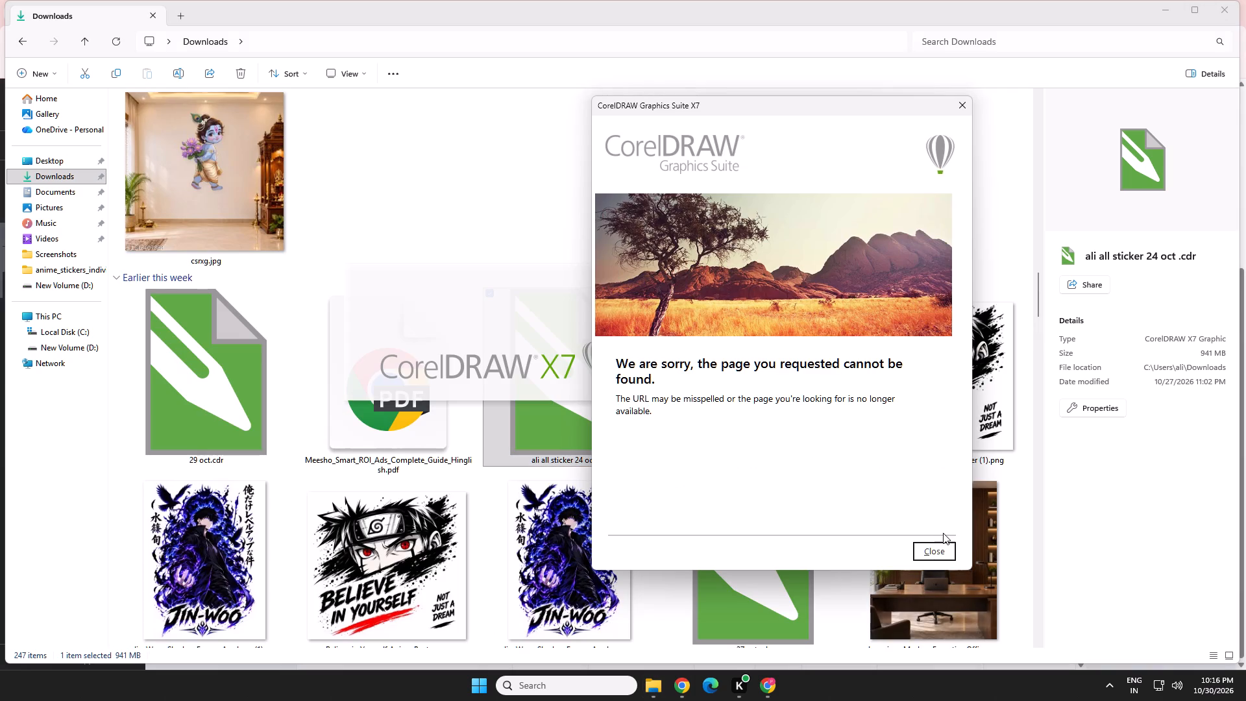
pyautogui.click(937, 553)
# Switch to the browser and open YouTube in a new tab.
pyautogui.click(678, 684)
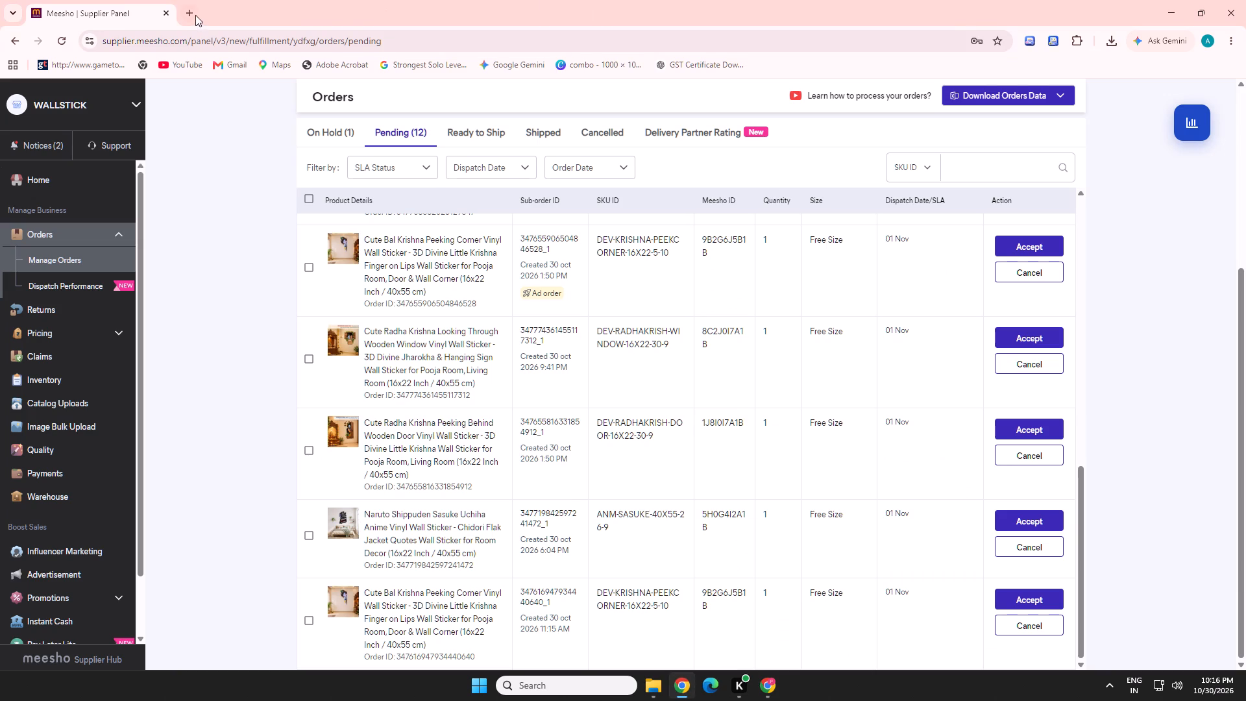
pyautogui.click(195, 15)
pyautogui.click(445, 377)
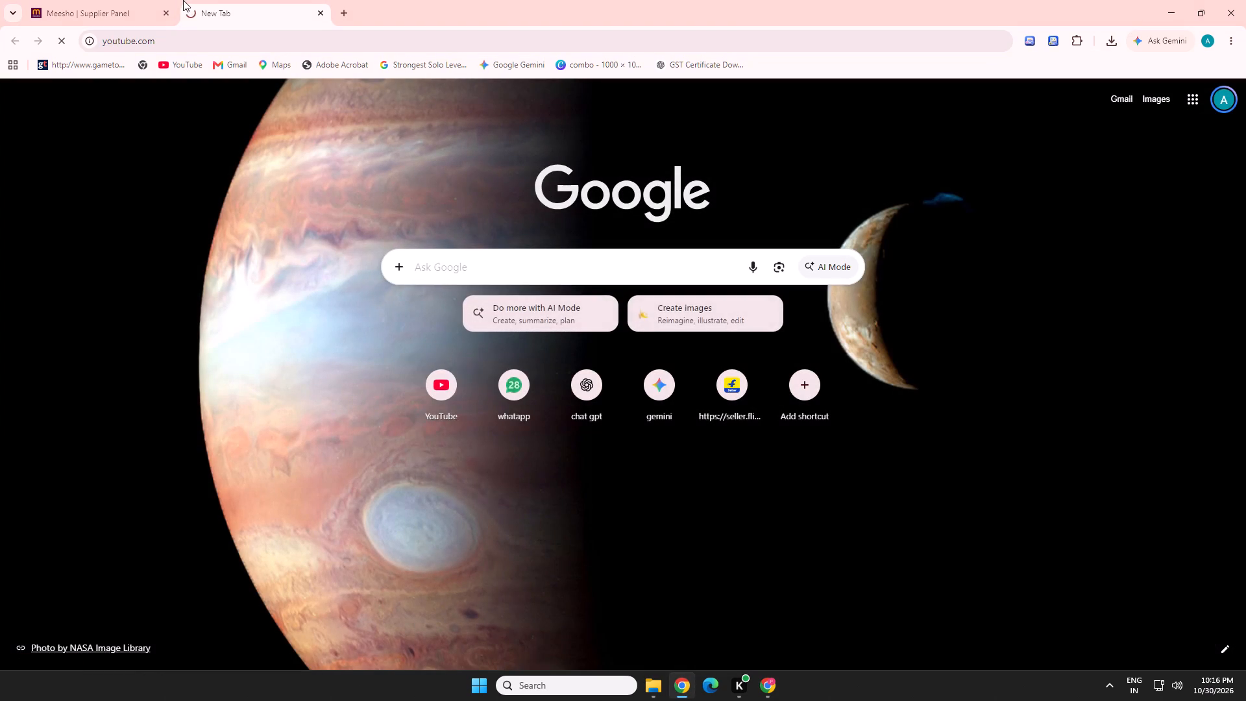
# Go back to the Meesho supplier panel and review the pending orders, working up to the first one in the list.
pyautogui.click(112, 0)
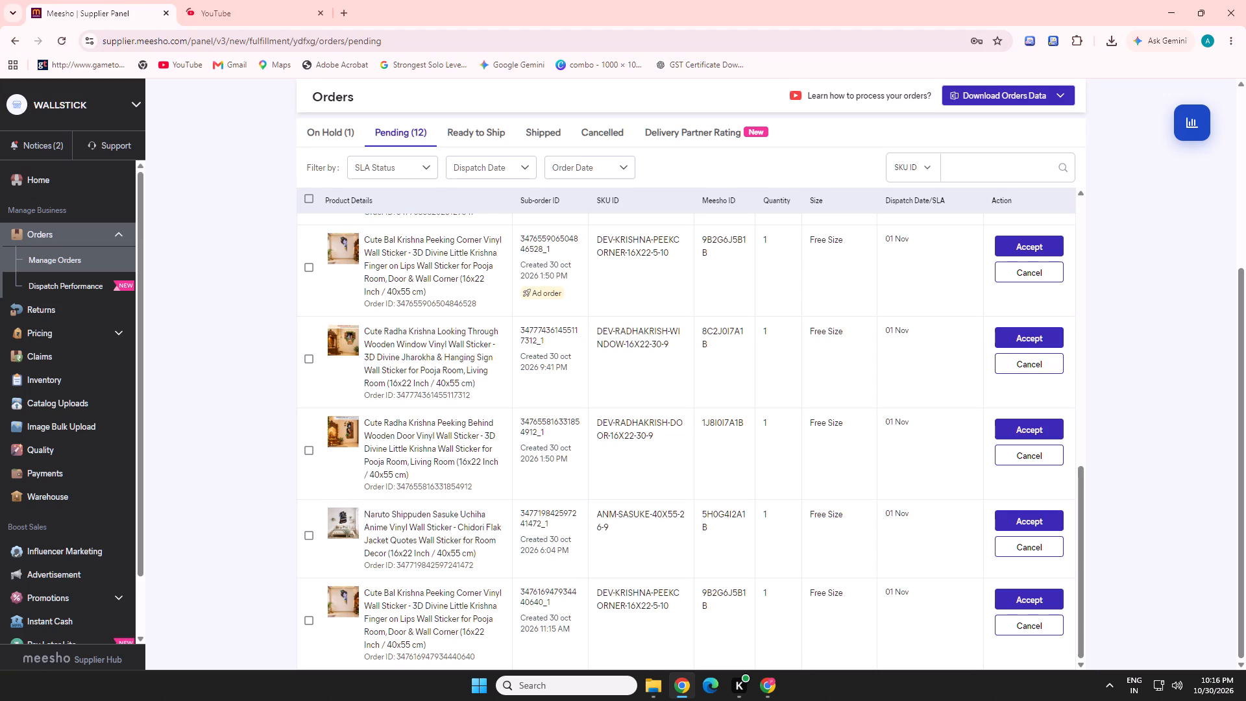
pyautogui.scroll(5, 367, 360)
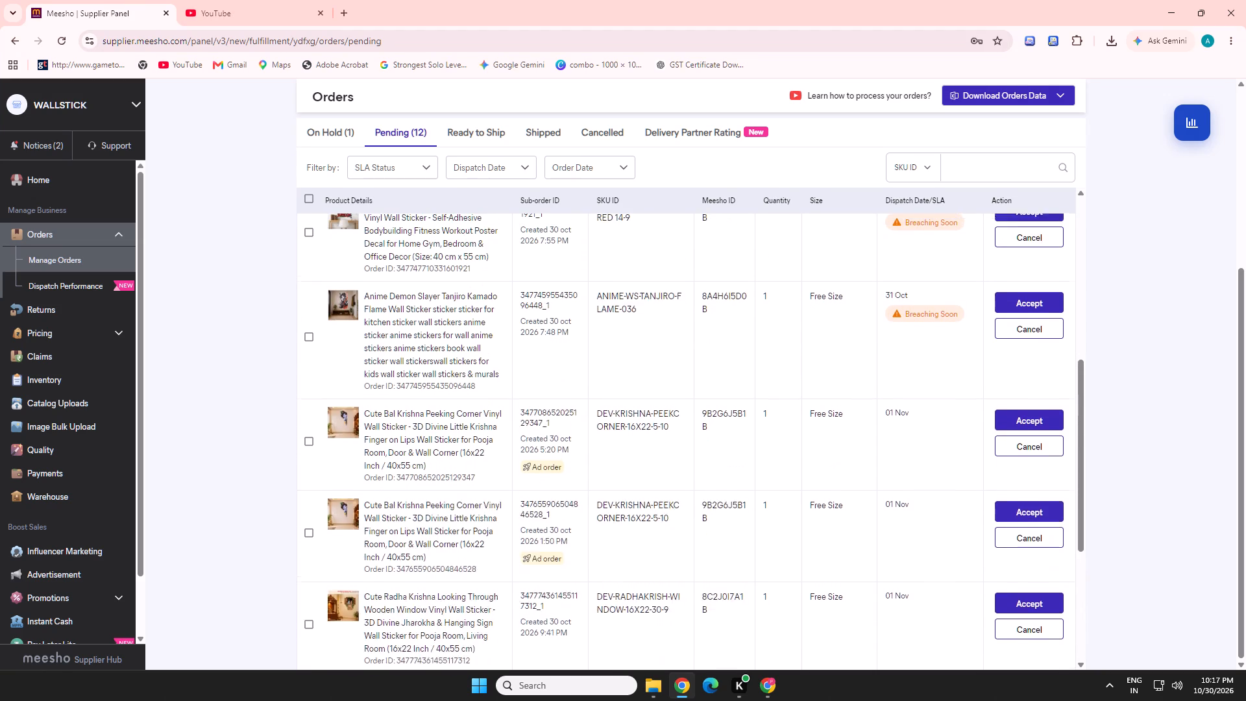
pyautogui.scroll(3, 367, 362)
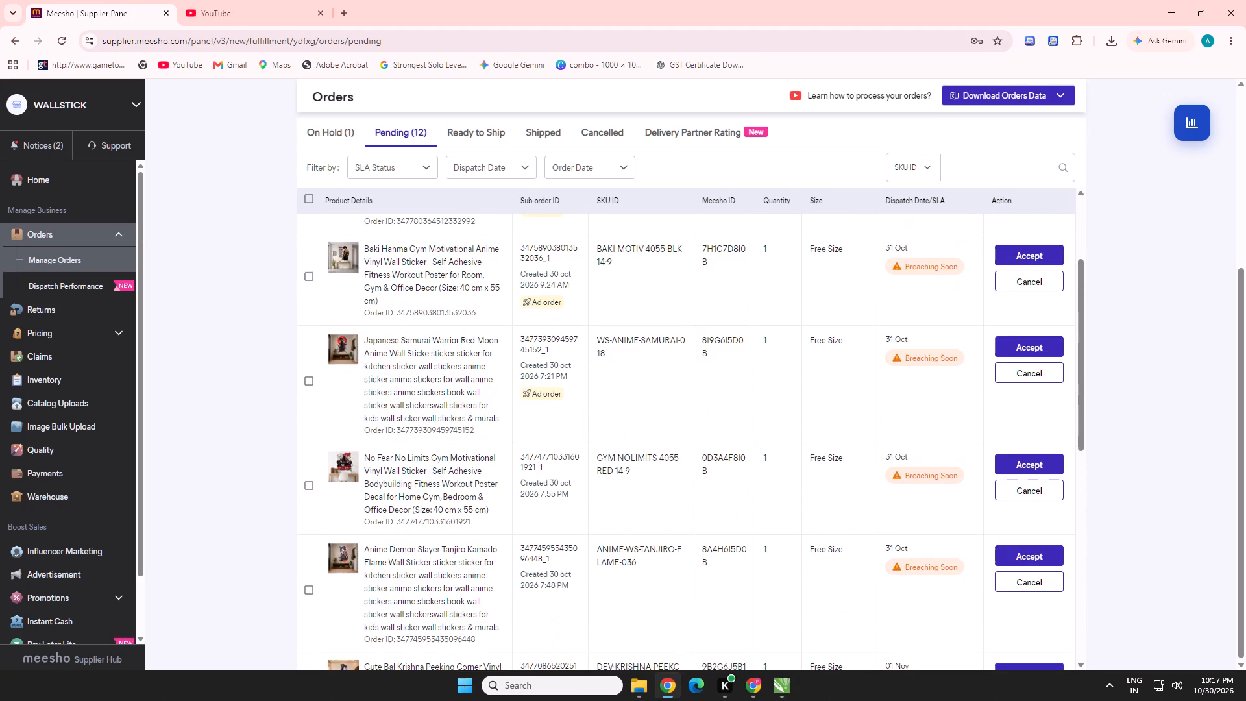
pyautogui.scroll(2, 367, 362)
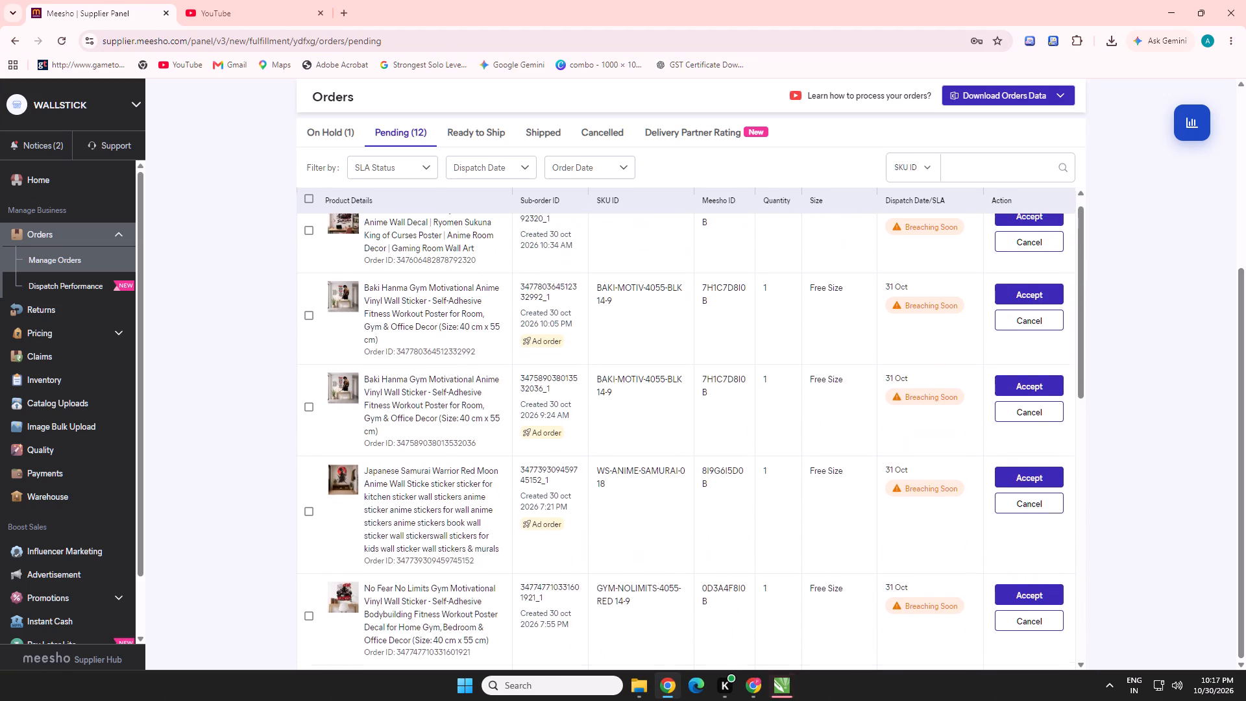
pyautogui.scroll(3, 367, 362)
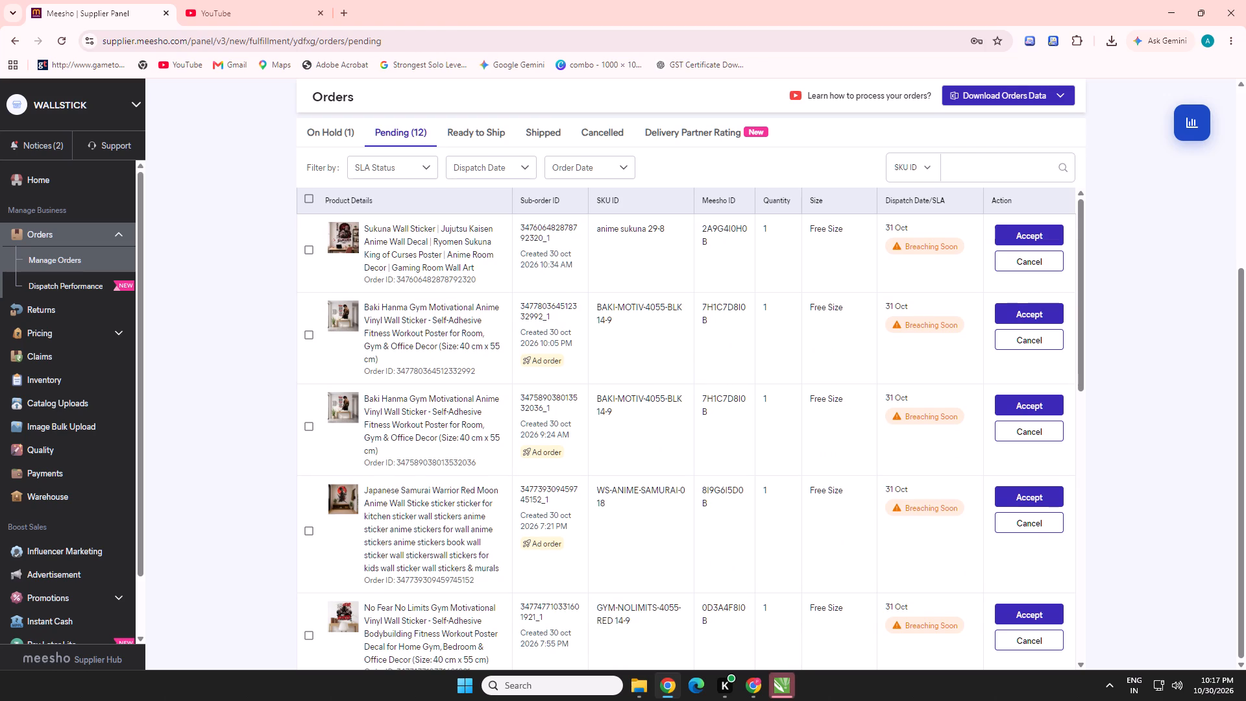
pyautogui.click(258, 0)
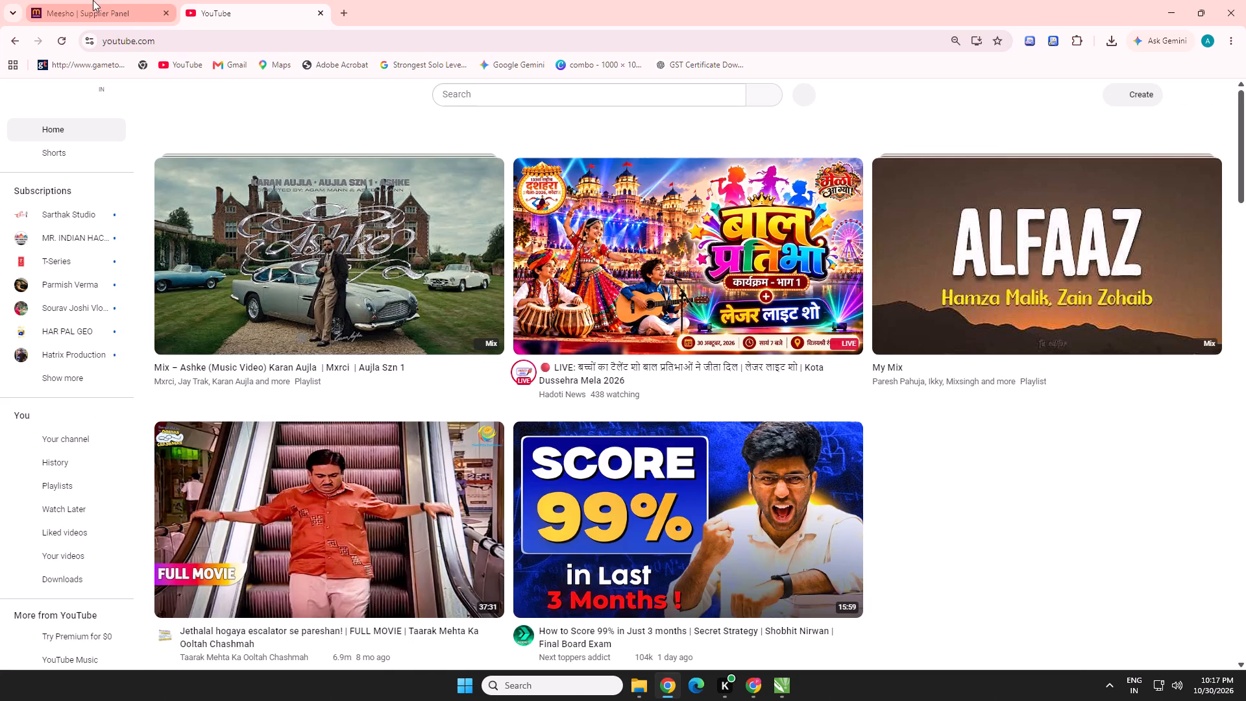
pyautogui.click(93, 0)
pyautogui.click(67, 303)
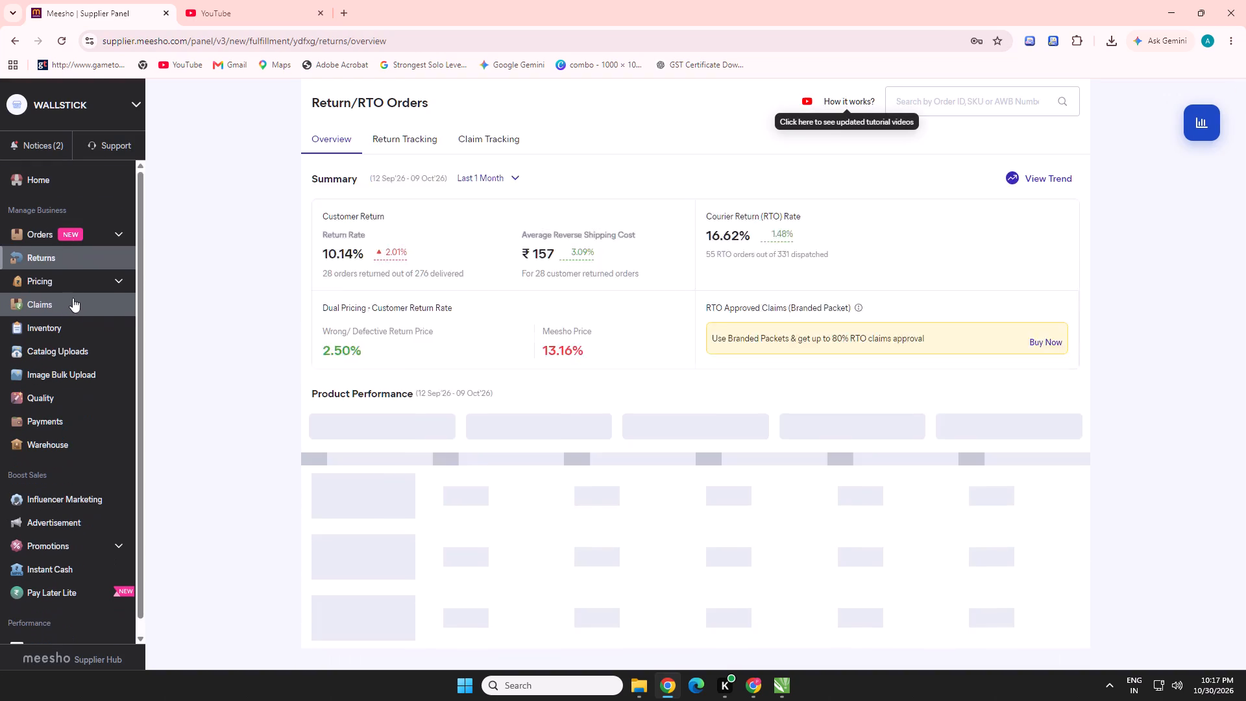
pyautogui.click(398, 198)
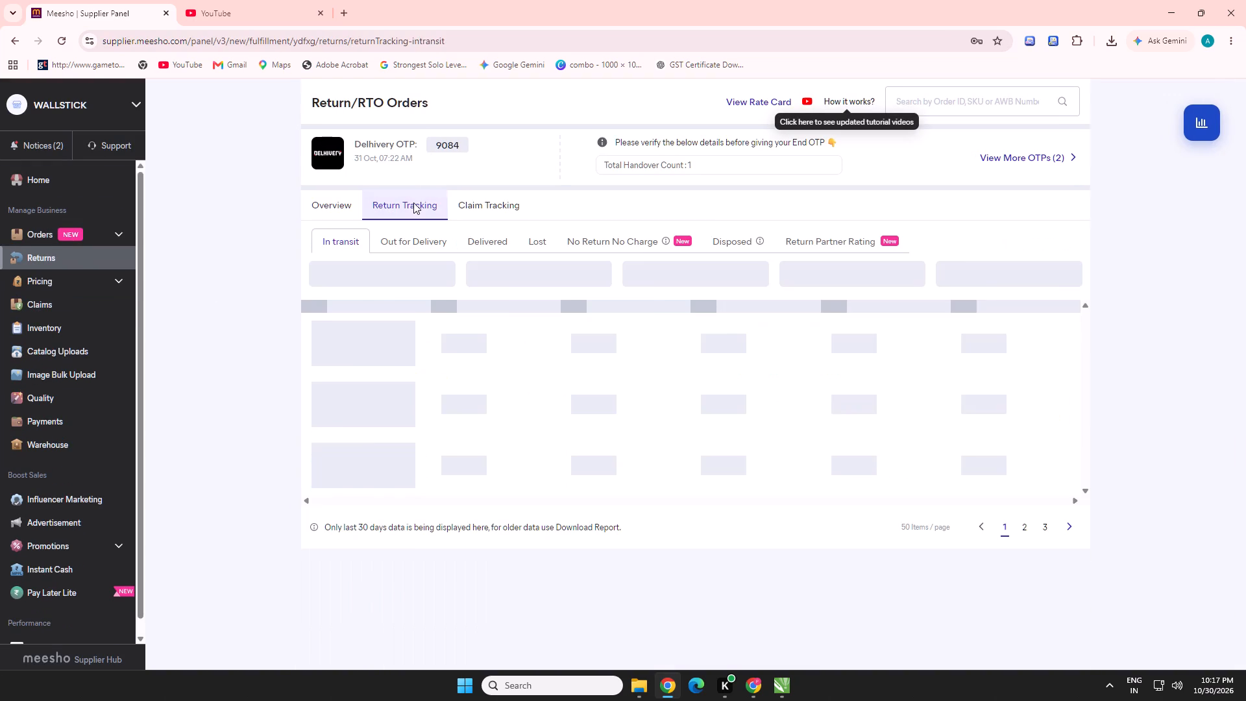
pyautogui.click(420, 240)
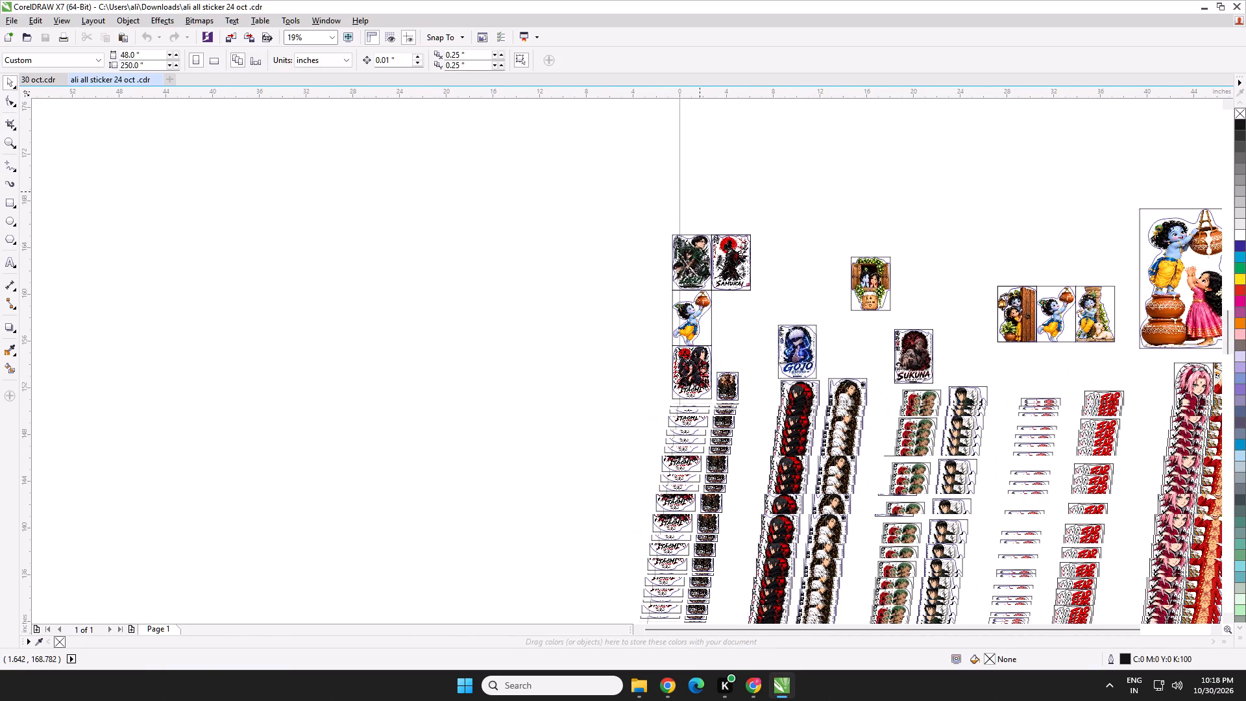
pyautogui.scroll(-1, 863, 445)
pyautogui.moveTo(863, 448); pyautogui.dragTo(644, 271, button='middle')
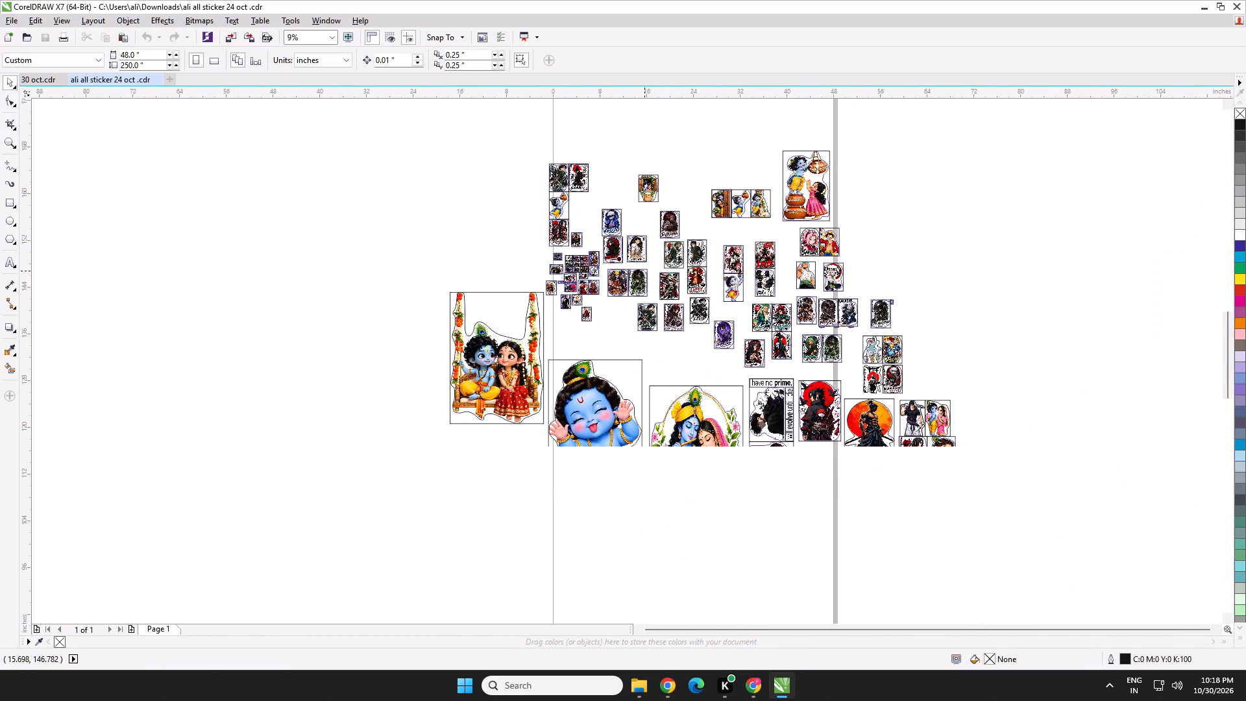
pyautogui.moveTo(735, 410); pyautogui.dragTo(706, 389, button='middle')
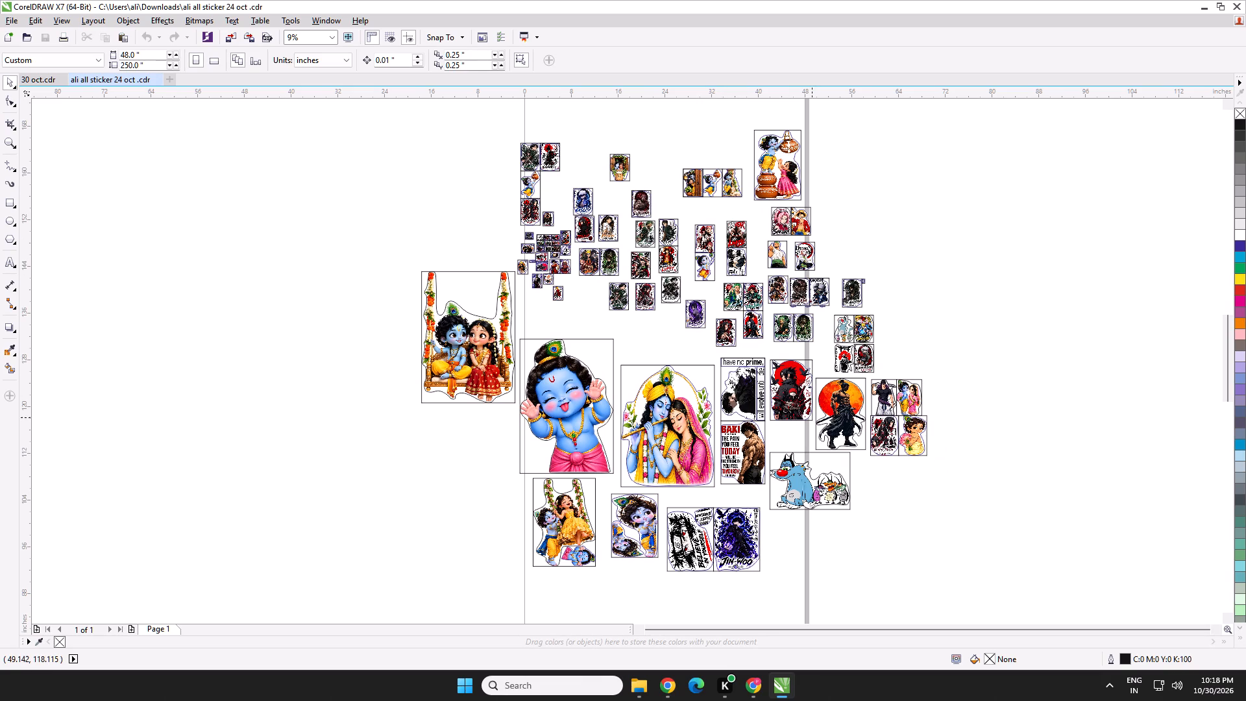
pyautogui.scroll(1, 812, 417)
pyautogui.moveTo(812, 418); pyautogui.dragTo(817, 537, button='middle')
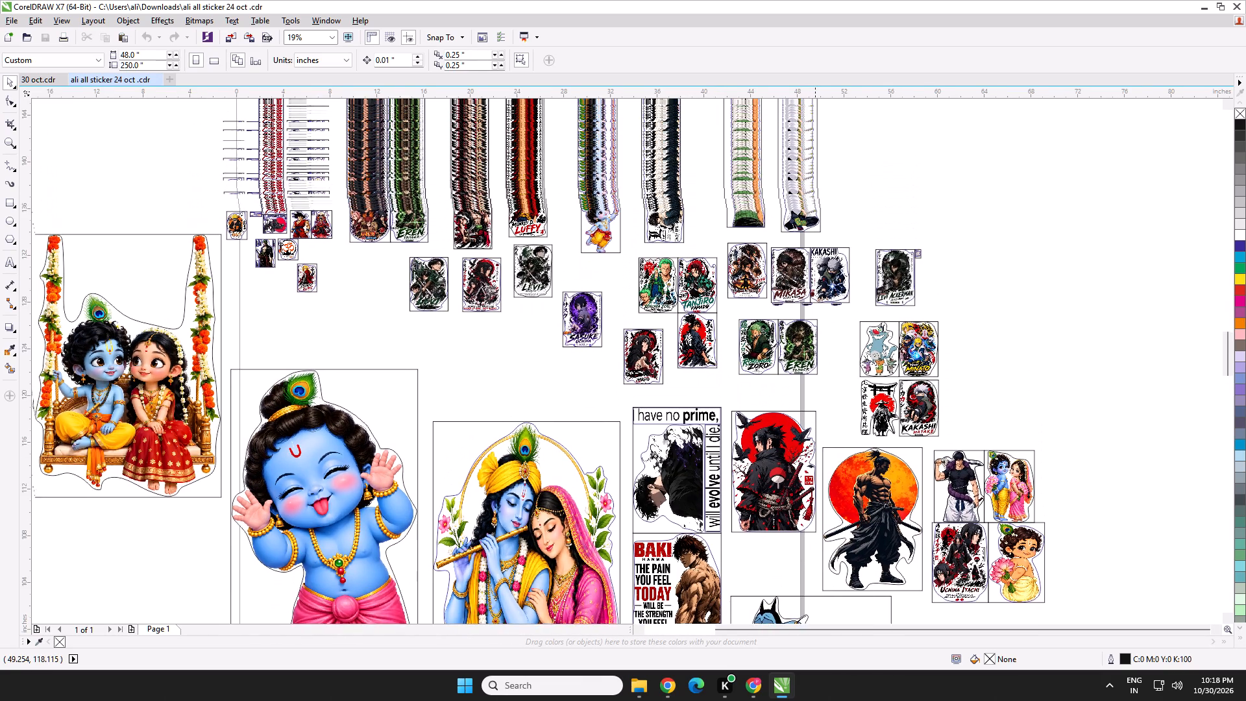
pyautogui.moveTo(817, 537); pyautogui.dragTo(818, 545, button='middle')
pyautogui.moveTo(639, 337); pyautogui.dragTo(773, 423, button='middle')
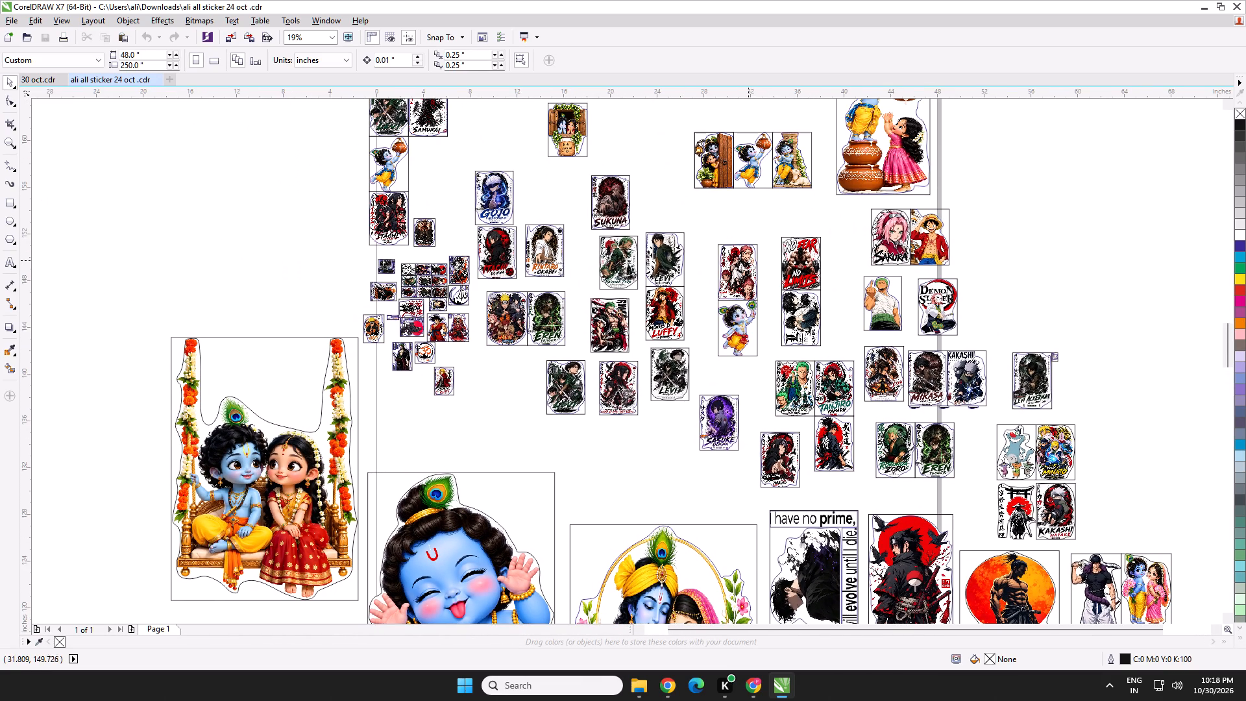
pyautogui.moveTo(747, 256); pyautogui.dragTo(741, 284, button='middle')
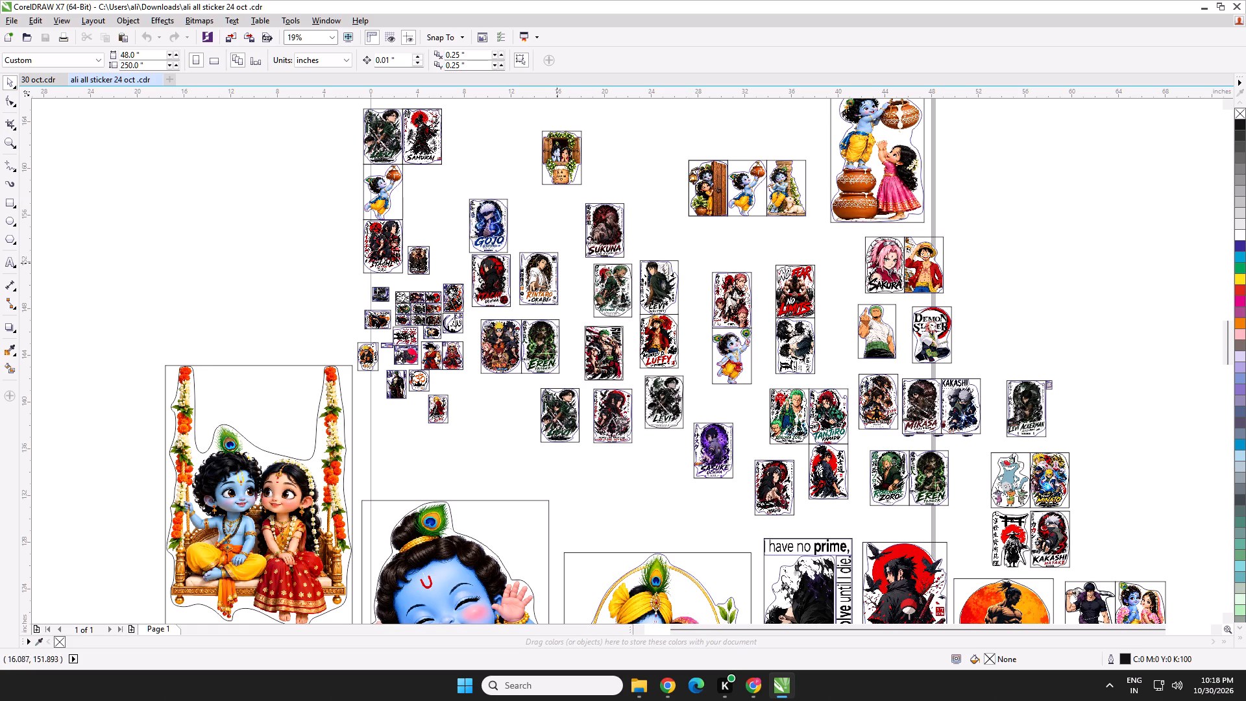
# Select the small black-and-orange Tanjiro flame sticker with its cut outline, above the crescent moon calligraphy, and copy it.
pyautogui.scroll(1, 444, 274)
pyautogui.moveTo(445, 282); pyautogui.dragTo(487, 256, button='middle')
pyautogui.scroll(1, 478, 276)
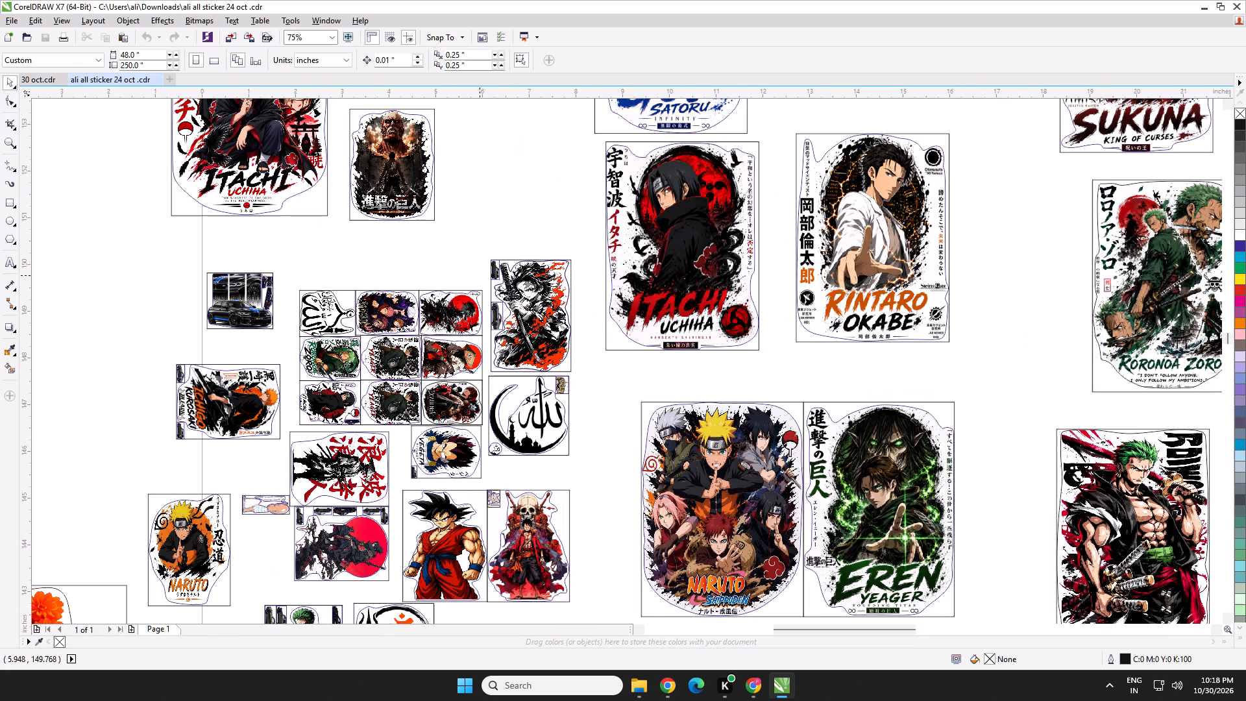
pyautogui.moveTo(480, 275); pyautogui.dragTo(491, 265, button='middle')
pyautogui.scroll(1, 492, 264)
pyautogui.moveTo(496, 206); pyautogui.dragTo(633, 389)
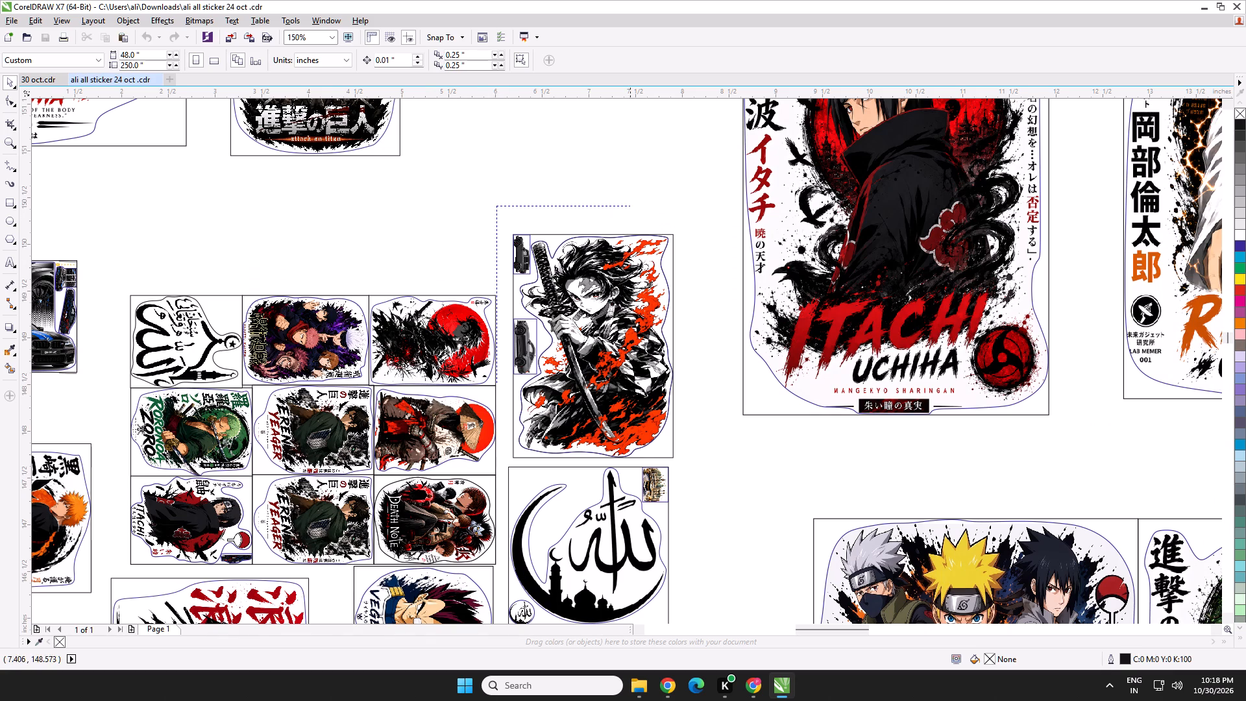
pyautogui.moveTo(633, 389); pyautogui.dragTo(698, 463)
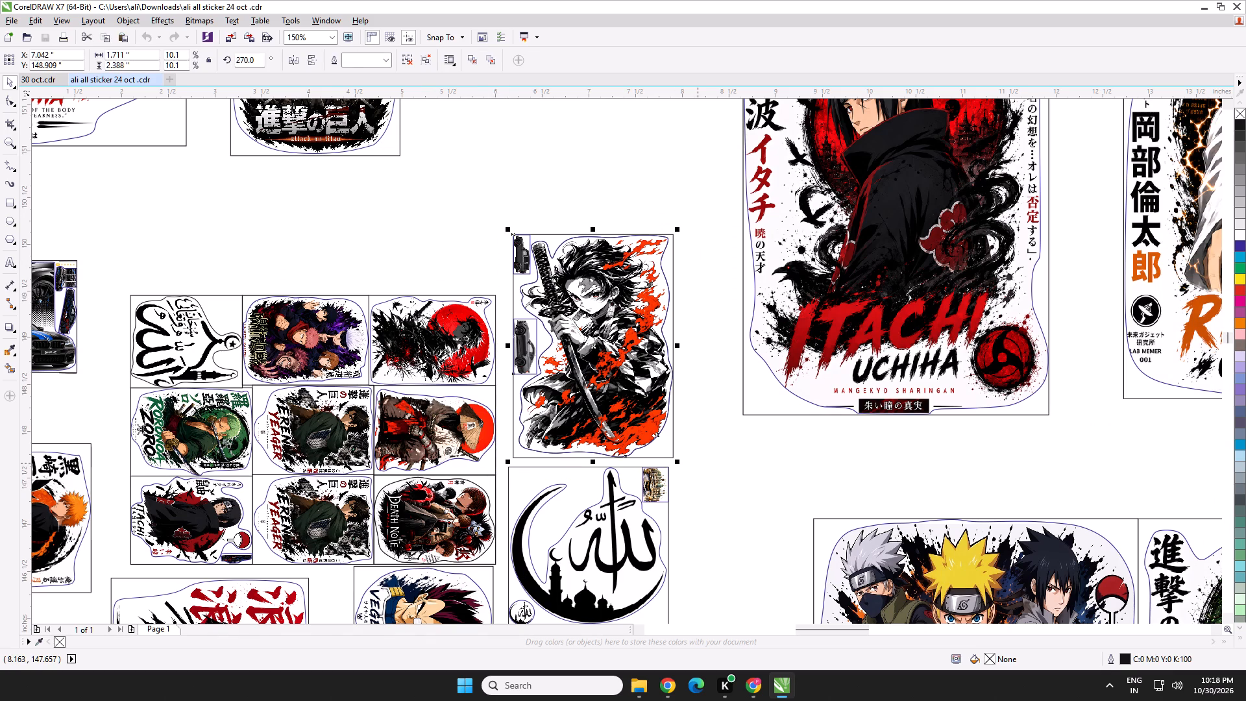
pyautogui.hotkey('ctrl', 'c')
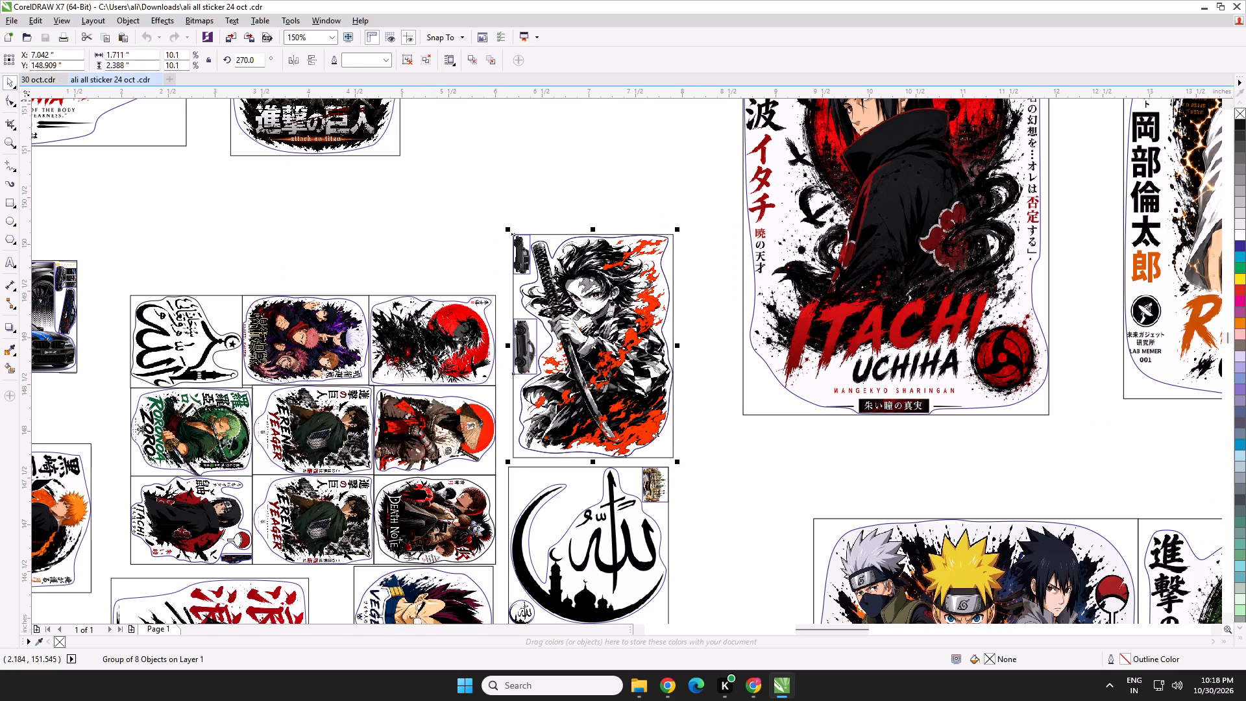
# Create a new 48 × 250 inch CMYK document named "30 oct".
pyautogui.click(171, 82)
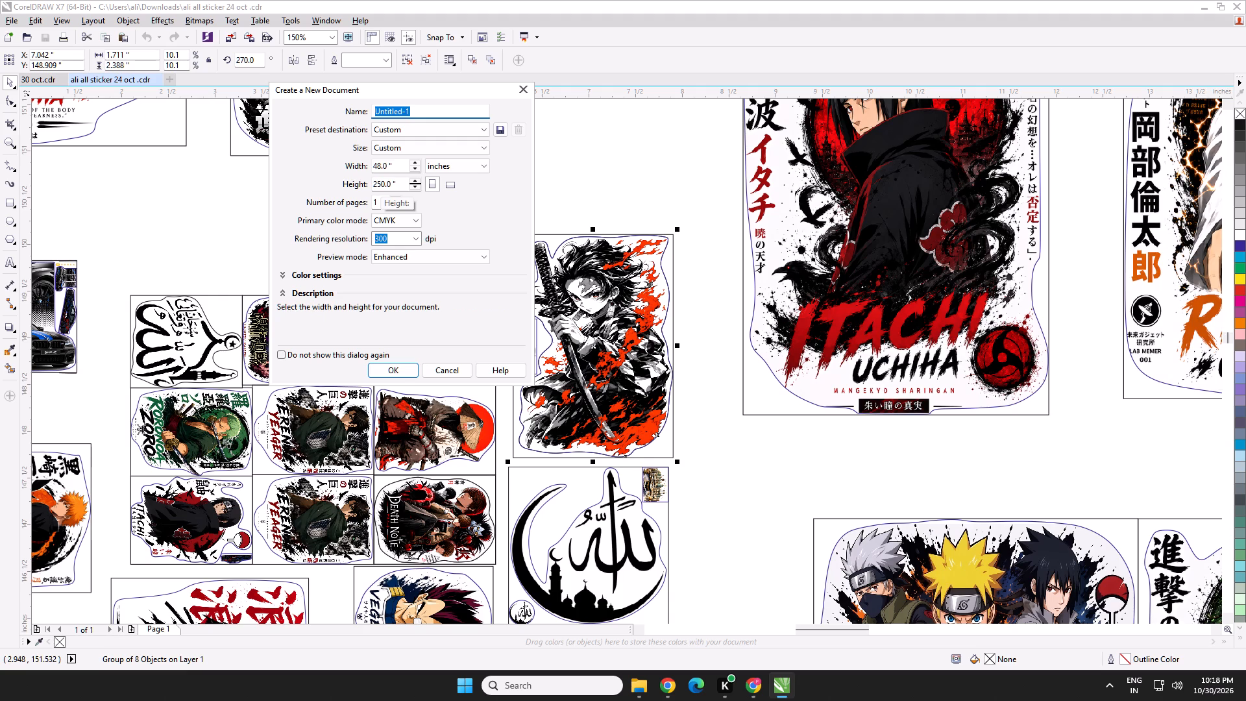
pyautogui.write('30 oct')
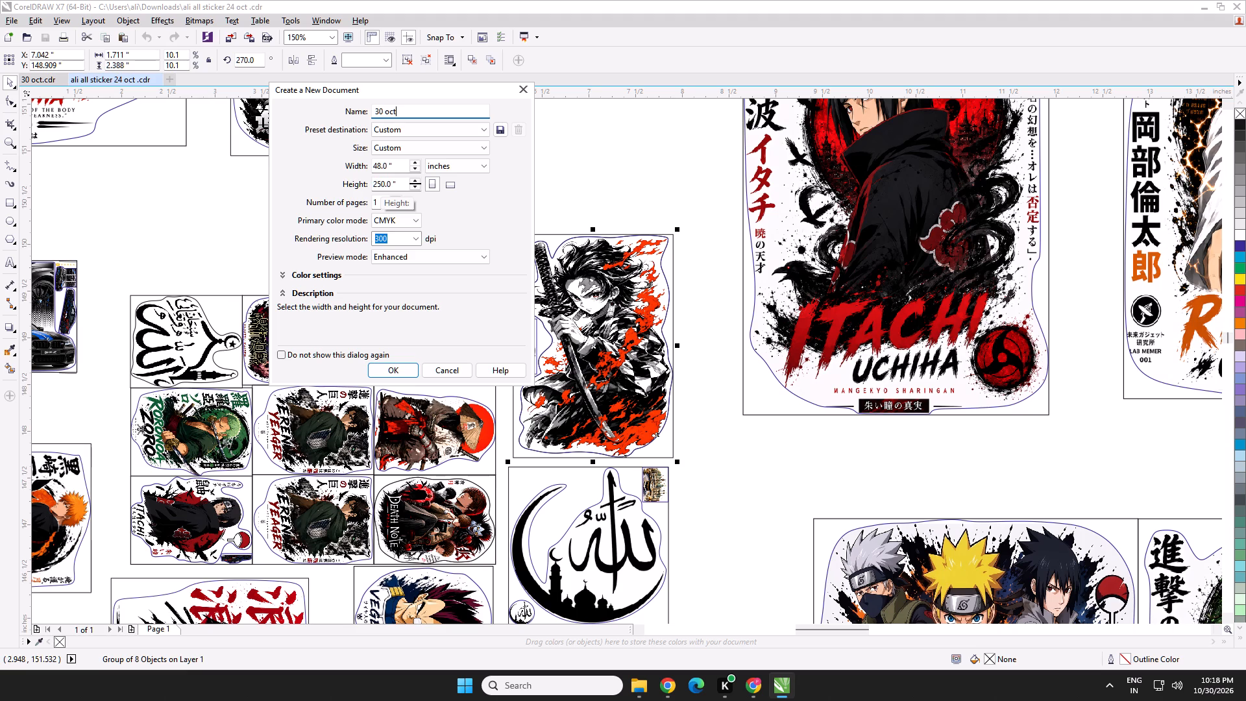
pyautogui.press('Return')
# Paste the copied Tanjiro flame sticker into the new 30 oct document.
pyautogui.scroll(2, 630, 191)
pyautogui.click(629, 191)
pyautogui.hotkey('ctrl', 'v')
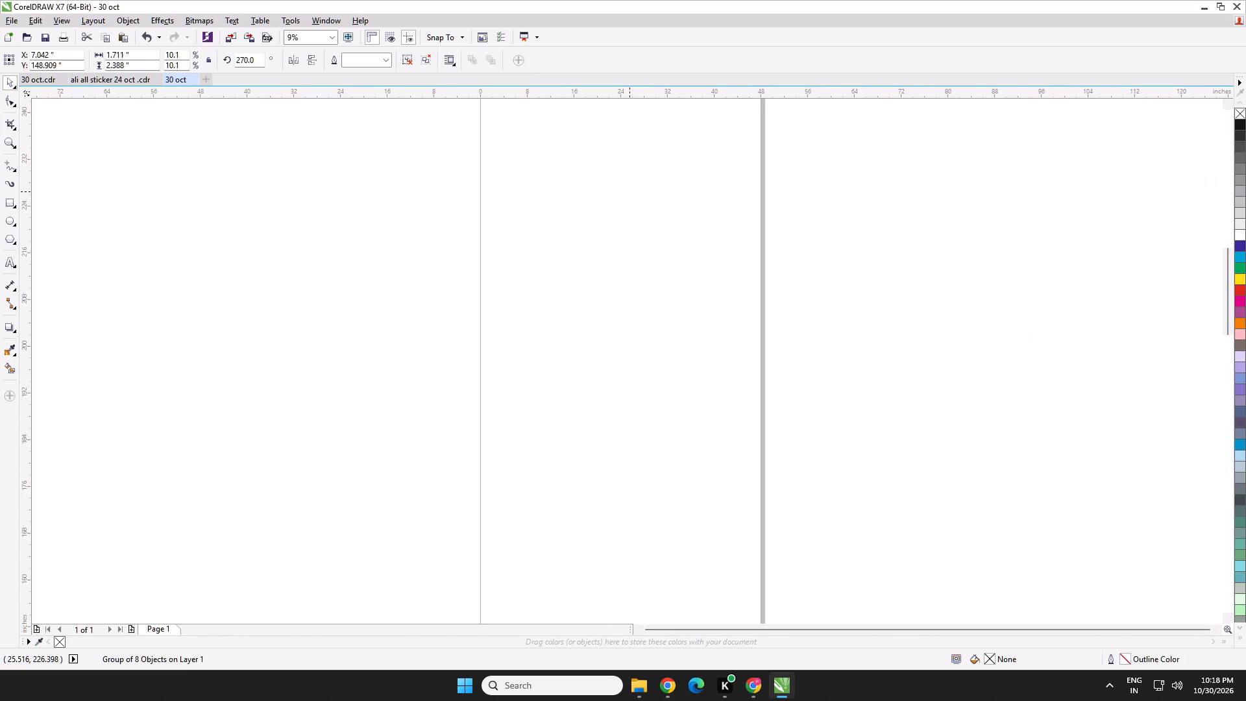
pyautogui.moveTo(629, 191); pyautogui.dragTo(628, 412, button='middle')
pyautogui.scroll(-1, 638, 362)
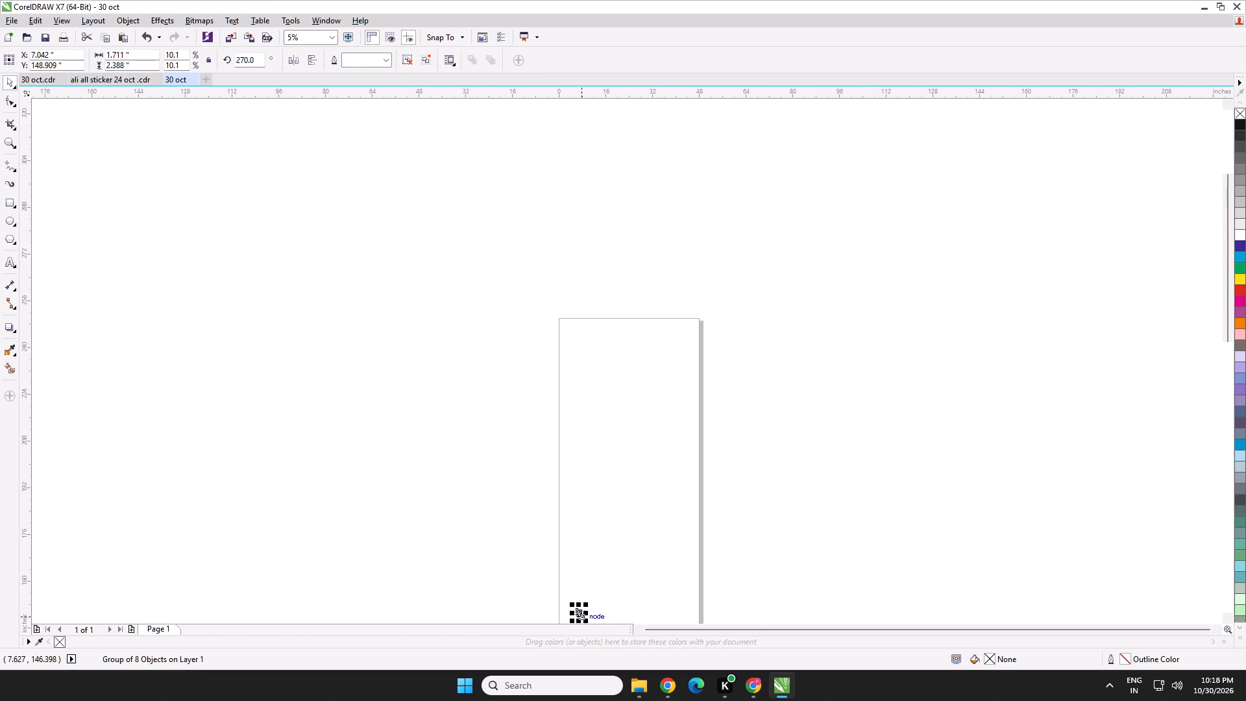
# Set the pasted sticker's size to 16 inches wide and 22.5 inches high.
pyautogui.doubleClick(117, 56)
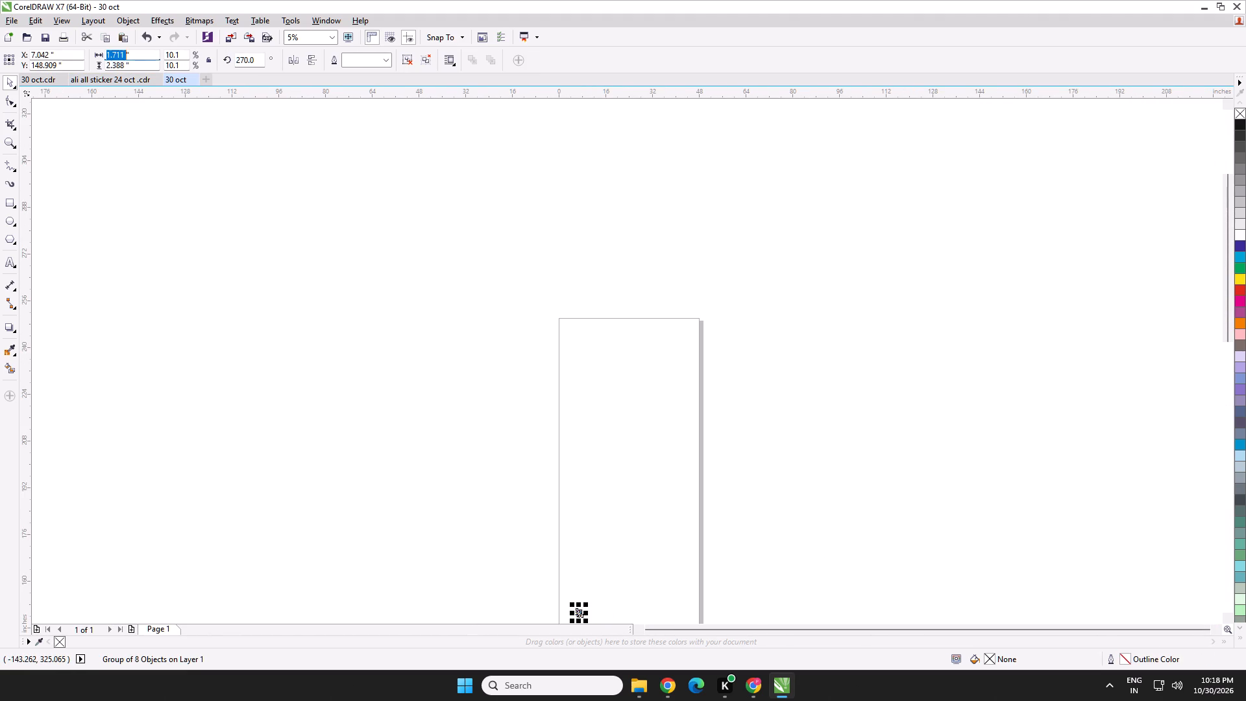
pyautogui.write('16')
pyautogui.press('Tab')
pyautogui.write('22.5')
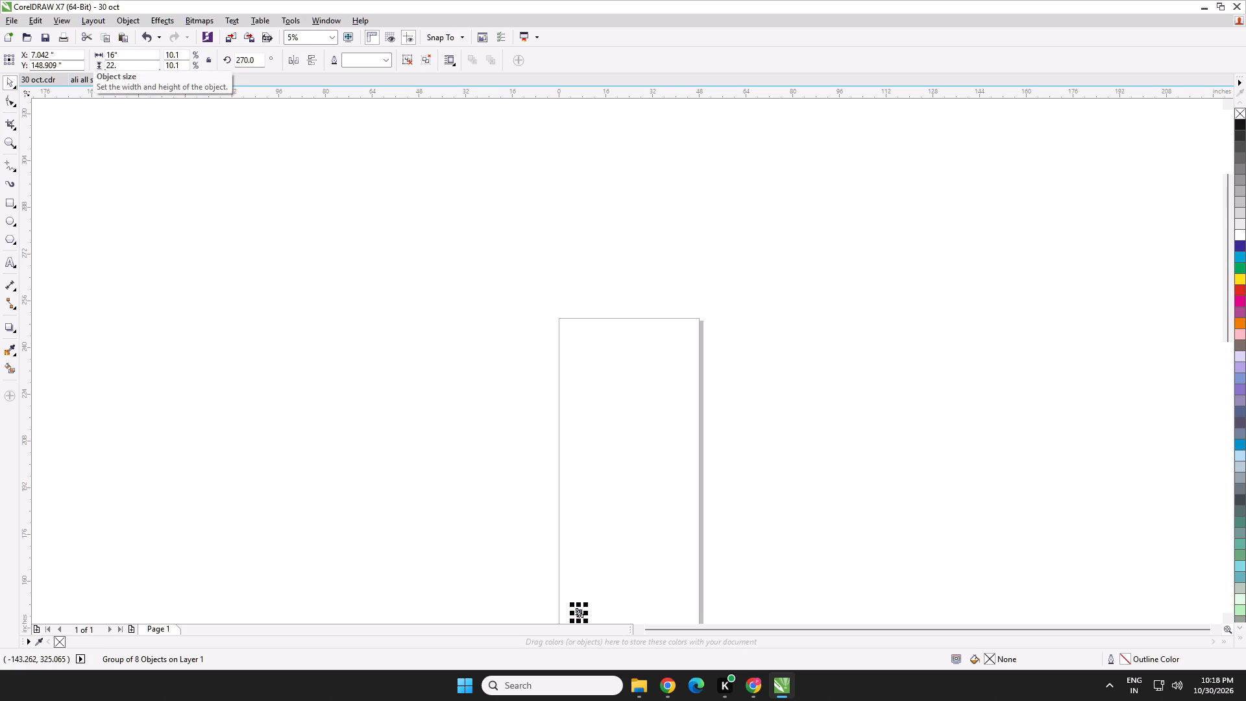
pyautogui.press('Return')
# Move the sticker to the page's top-right corner, centred at about X 41.4 and Y 238.6 inches.
pyautogui.scroll(-1, 391, 337)
pyautogui.moveTo(422, 404); pyautogui.dragTo(422, 286, button='middle')
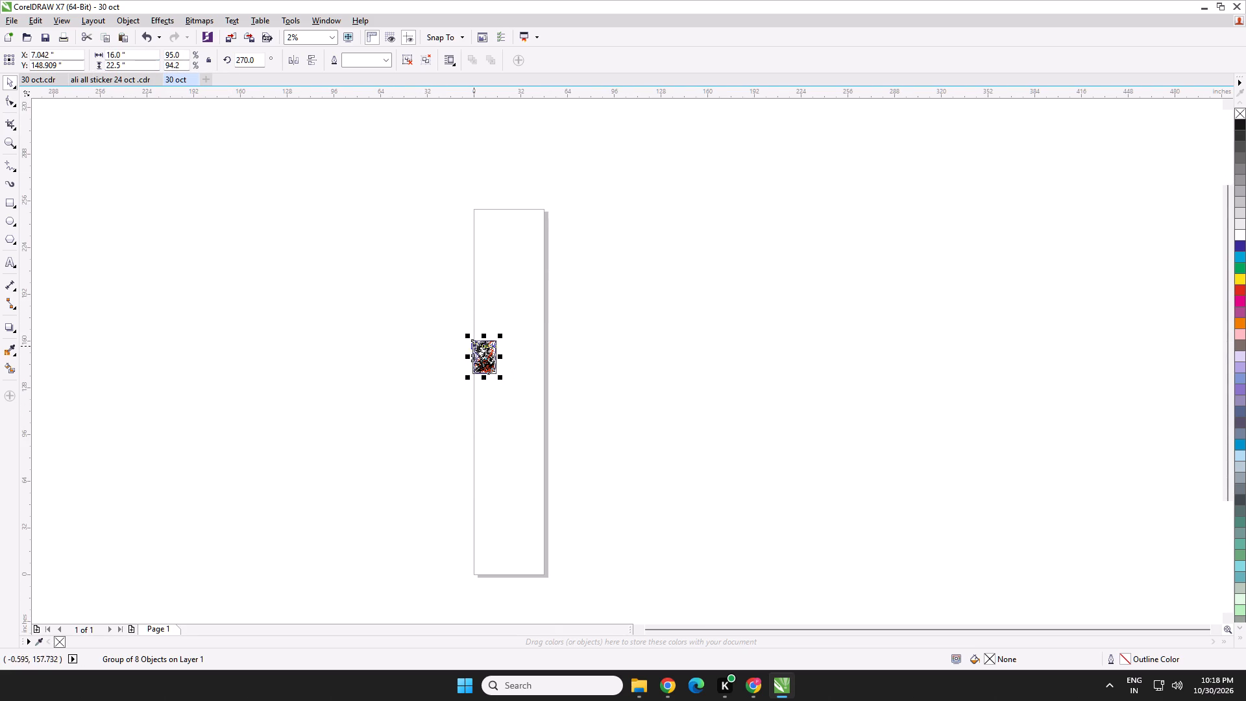
pyautogui.moveTo(487, 354); pyautogui.dragTo(530, 226)
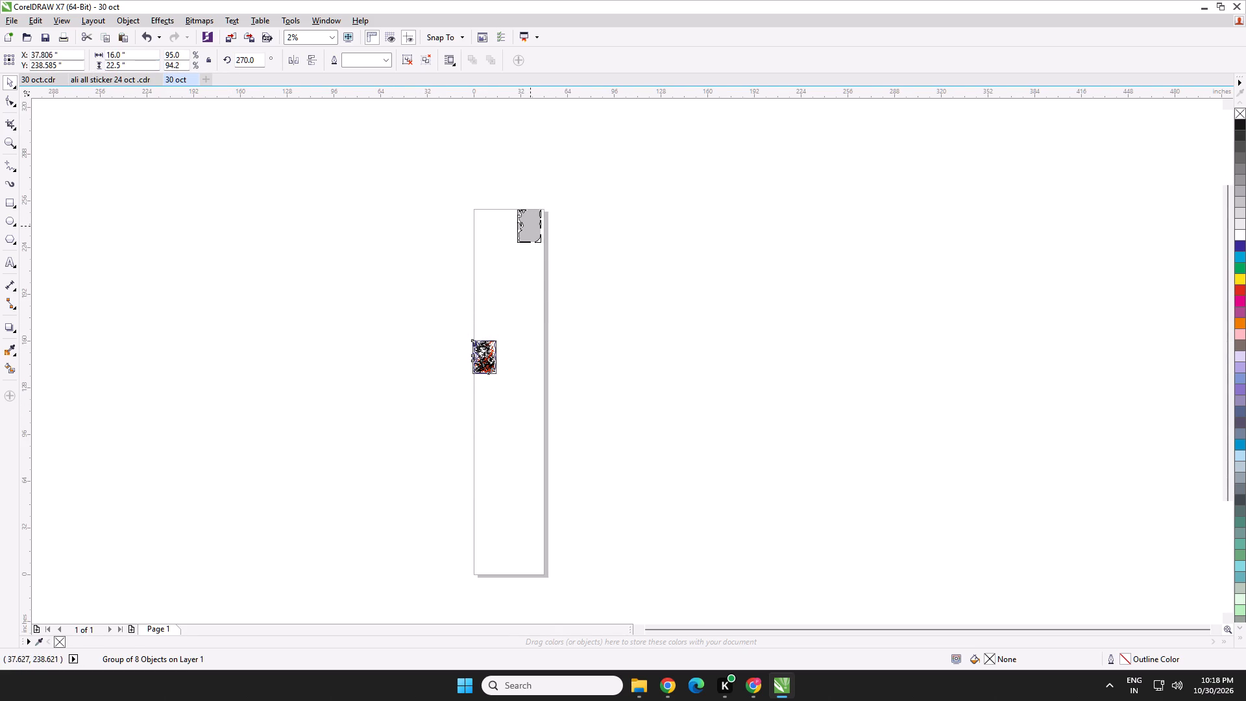
pyautogui.moveTo(530, 226); pyautogui.dragTo(535, 226)
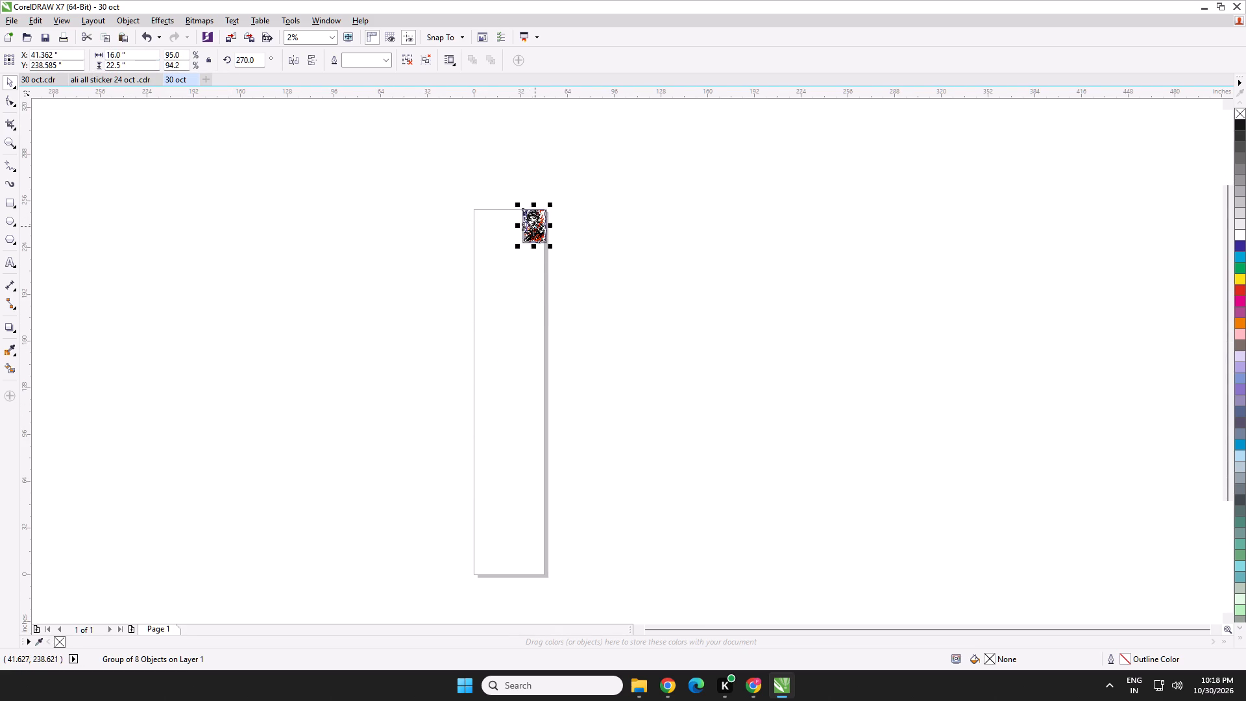
# Align the Tanjiro sticker flush with the page's top-right corner, centred at X 40.0 and about Y 238.75 inches.
pyautogui.scroll(5, 533, 225)
pyautogui.moveTo(535, 261); pyautogui.dragTo(567, 483, button='middle')
pyautogui.moveTo(593, 381); pyautogui.dragTo(546, 379)
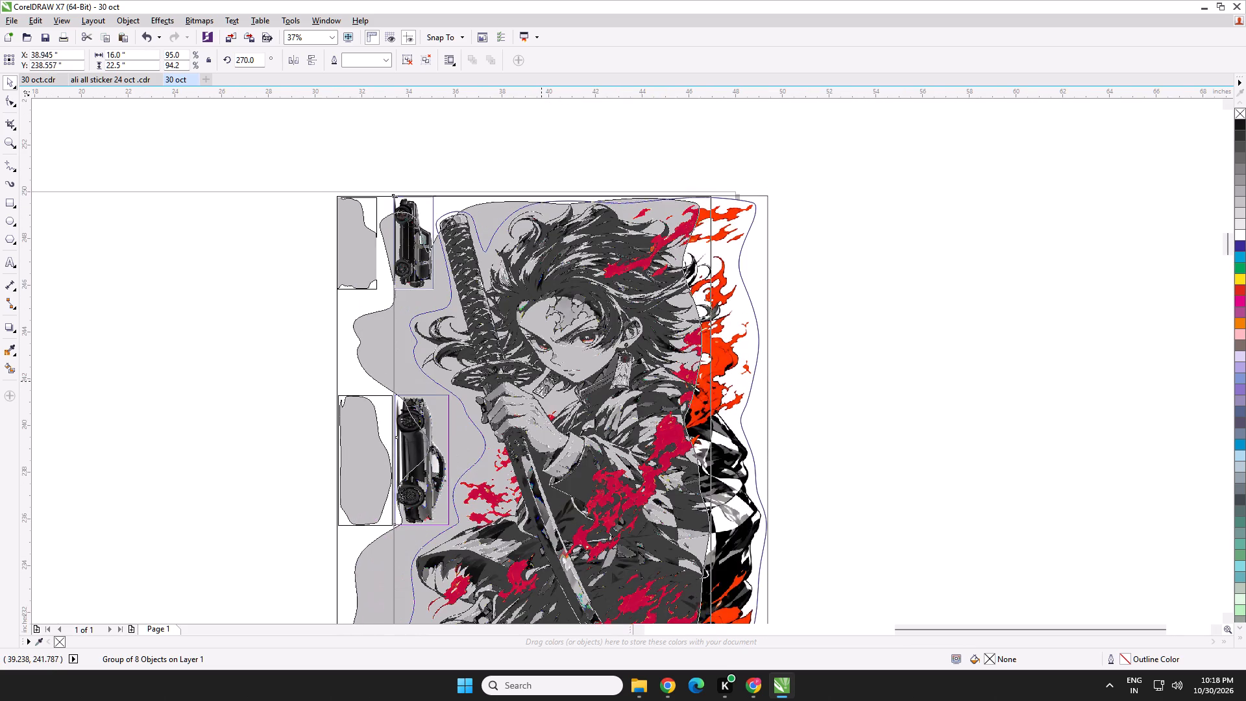
pyautogui.moveTo(546, 379); pyautogui.dragTo(563, 380)
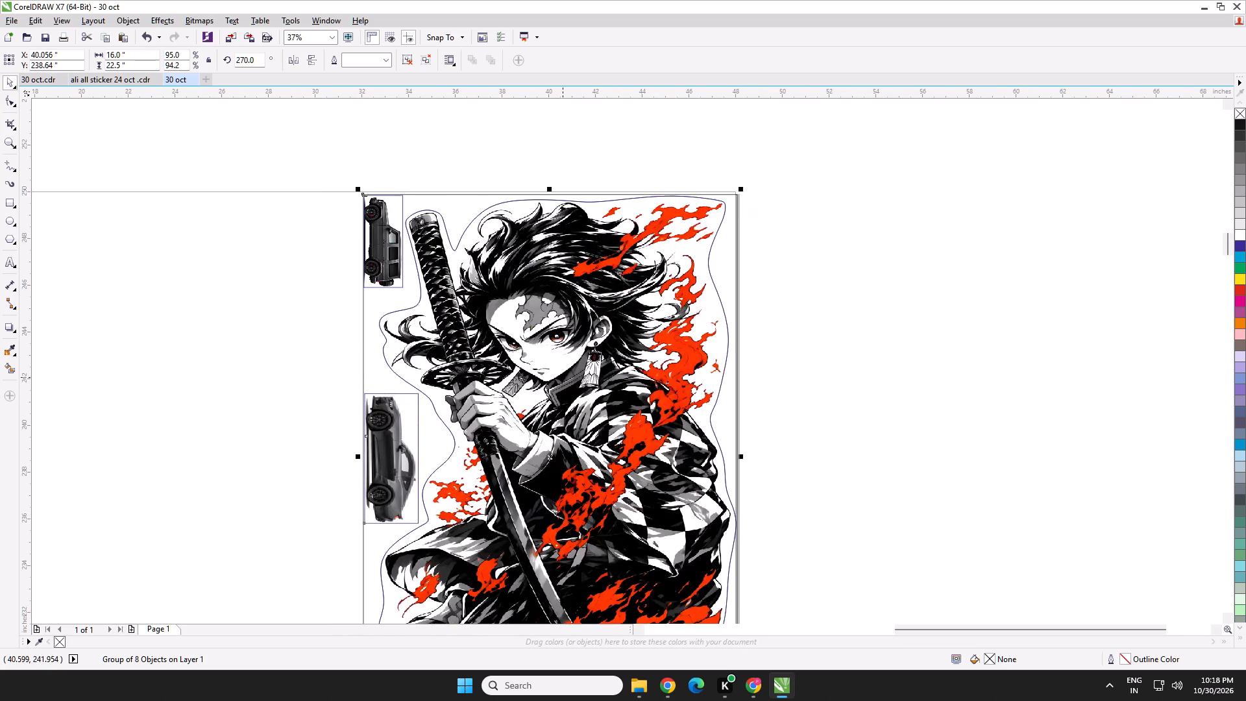
pyautogui.scroll(3, 598, 312)
pyautogui.moveTo(635, 317); pyautogui.dragTo(576, 498, button='middle')
pyautogui.scroll(-1, 598, 483)
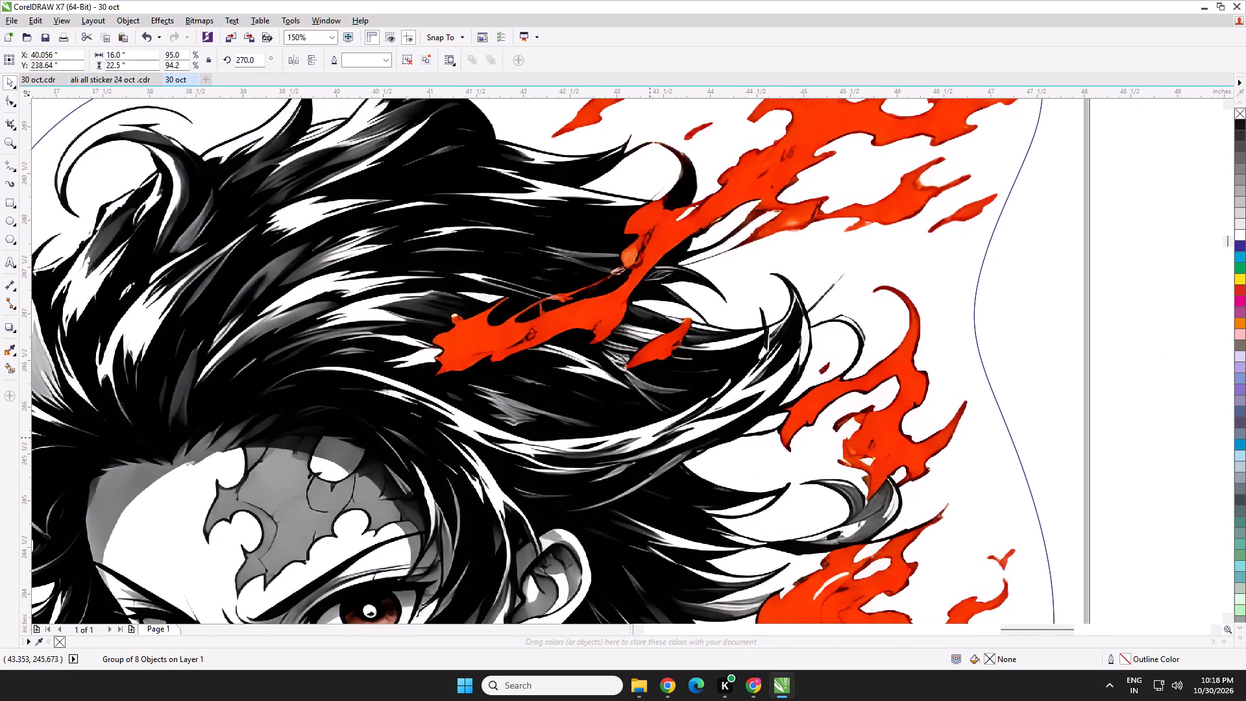
pyautogui.scroll(-1, 634, 476)
pyautogui.moveTo(631, 486); pyautogui.dragTo(609, 563, button='middle')
pyautogui.scroll(1, 766, 328)
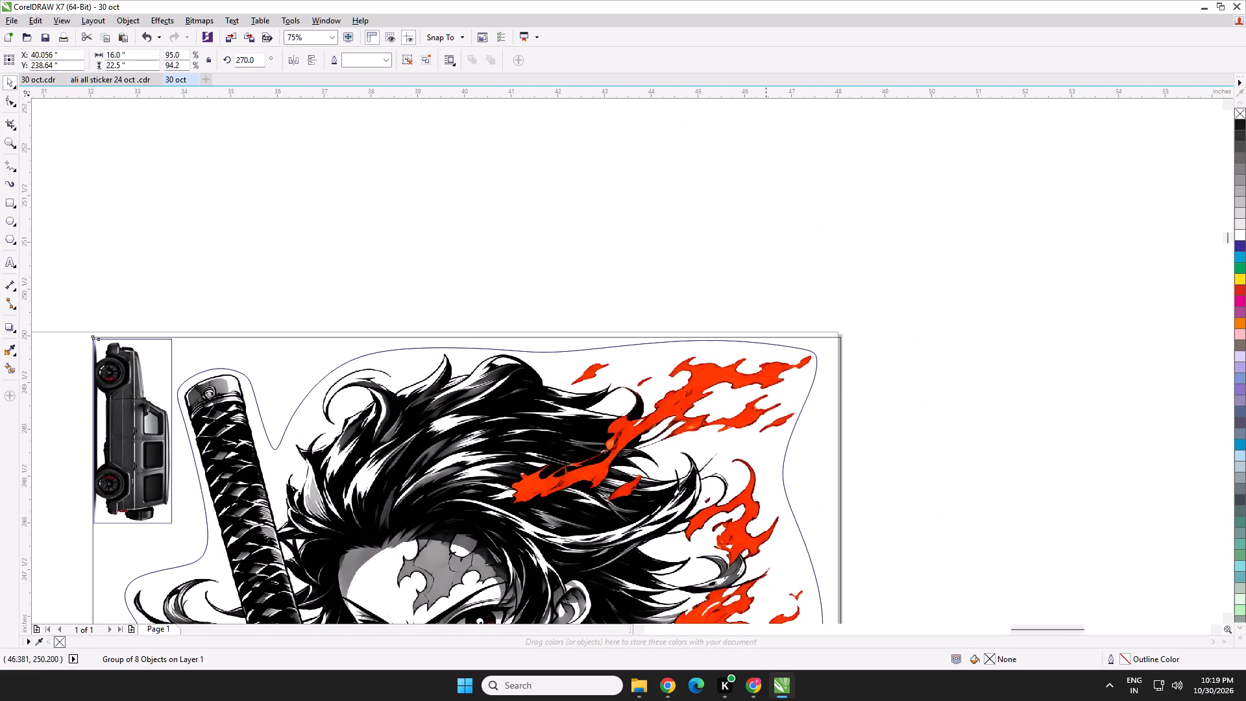
pyautogui.scroll(1, 768, 328)
pyautogui.scroll(1, 845, 397)
pyautogui.moveTo(885, 434); pyautogui.dragTo(352, 378, button='middle')
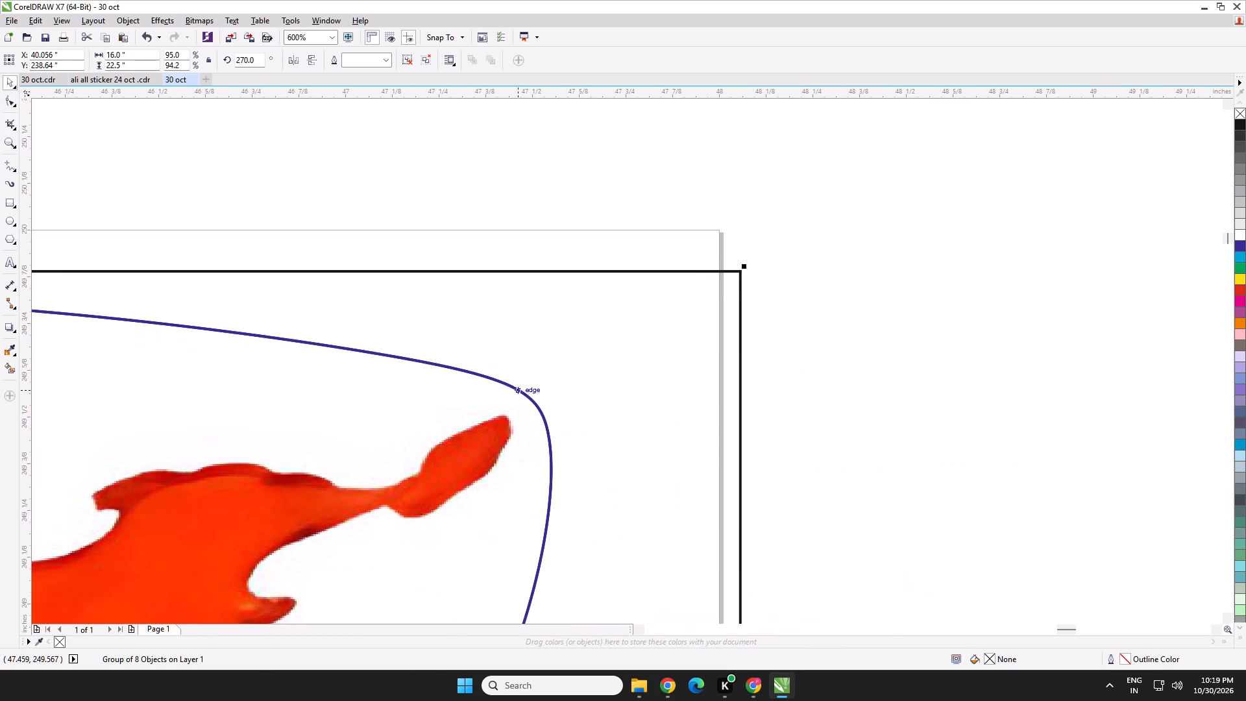
pyautogui.moveTo(517, 392); pyautogui.dragTo(497, 350)
pyautogui.press('Up')
pyautogui.scroll(1, 708, 224)
pyautogui.press('Down')
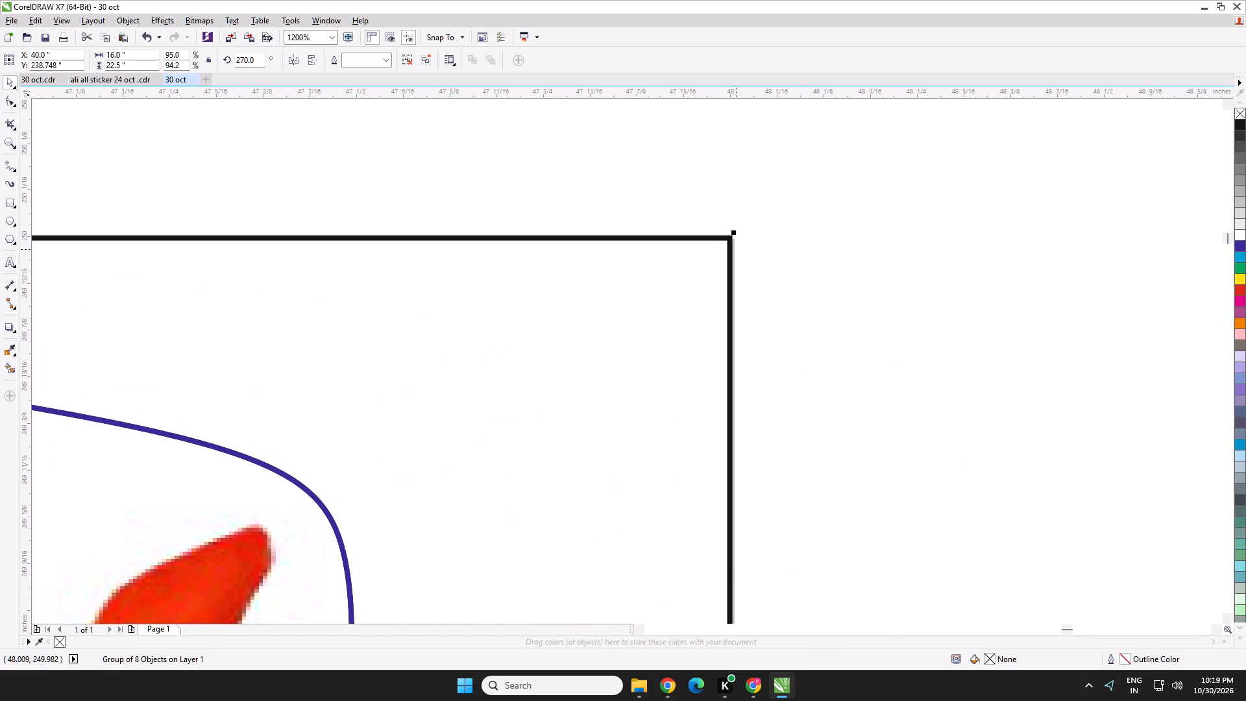
pyautogui.press('Right')
pyautogui.press('Left')
pyautogui.press('Down')
pyautogui.press('Up')
# Examine the placed Tanjiro sticker up close, particularly the small car artwork along its left edge.
pyautogui.scroll(-5, 726, 249)
pyautogui.scroll(-1, 701, 301)
pyautogui.moveTo(700, 302); pyautogui.dragTo(709, 261, button='middle')
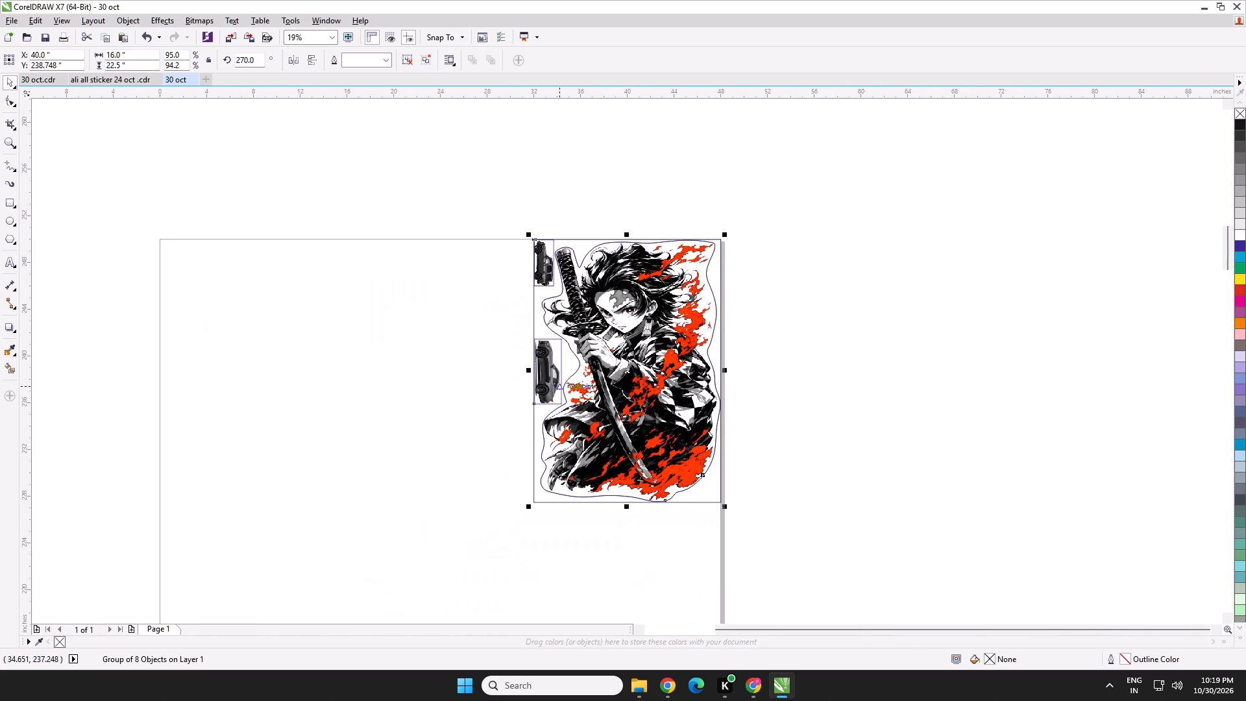
pyautogui.scroll(1, 561, 388)
pyautogui.scroll(-1, 541, 418)
pyautogui.scroll(5, 541, 418)
pyautogui.moveTo(540, 417); pyautogui.dragTo(581, 471, button='middle')
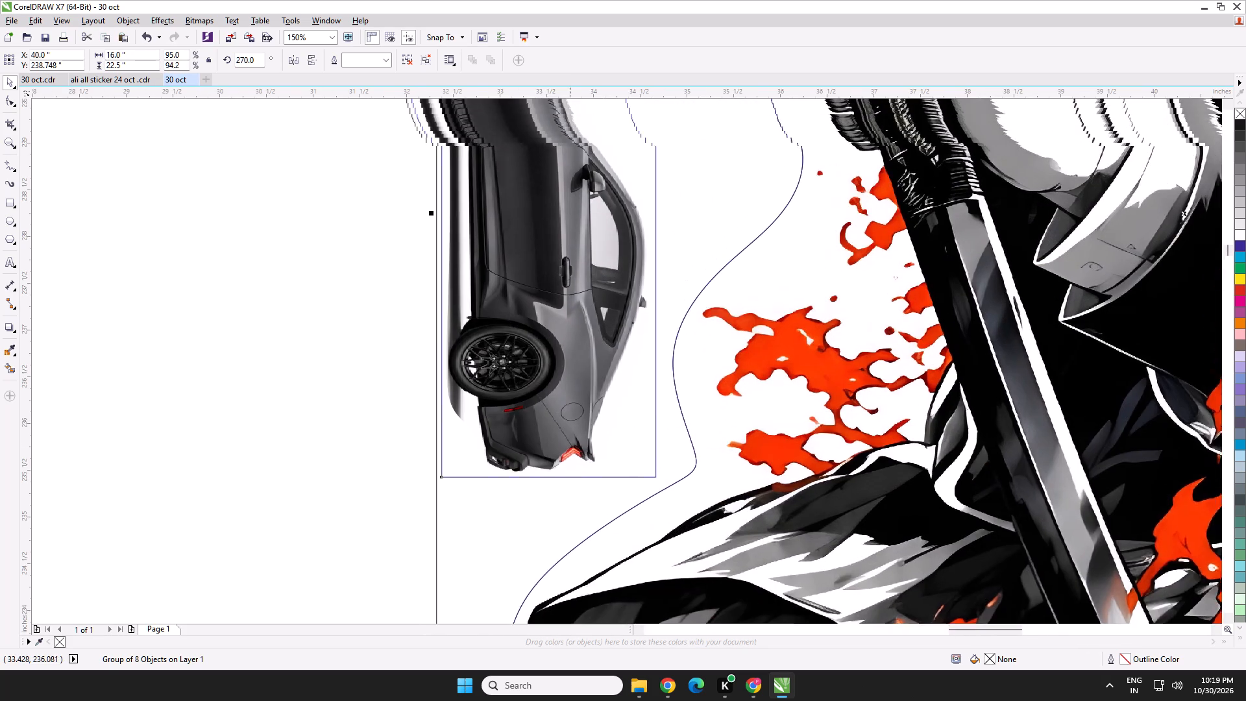
pyautogui.moveTo(581, 471); pyautogui.dragTo(633, 493, button='middle')
pyautogui.scroll(2, 529, 404)
pyautogui.scroll(-5, 529, 404)
pyautogui.moveTo(529, 403); pyautogui.dragTo(546, 371, button='middle')
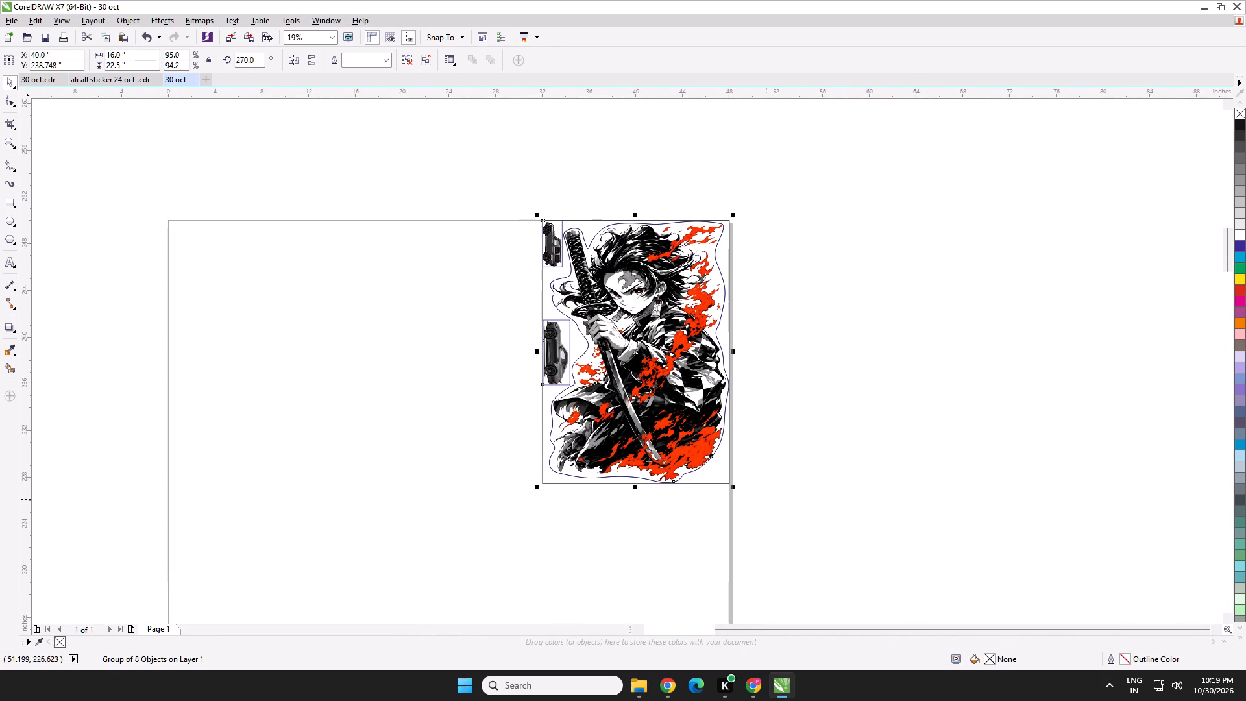
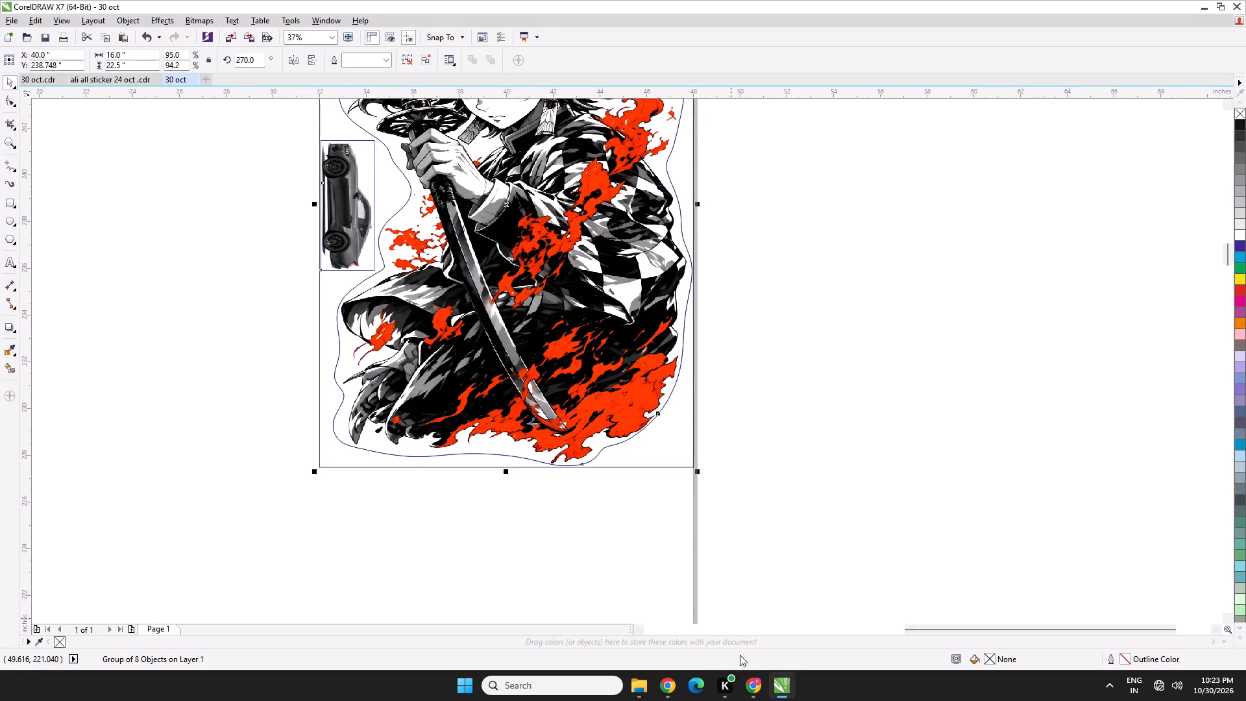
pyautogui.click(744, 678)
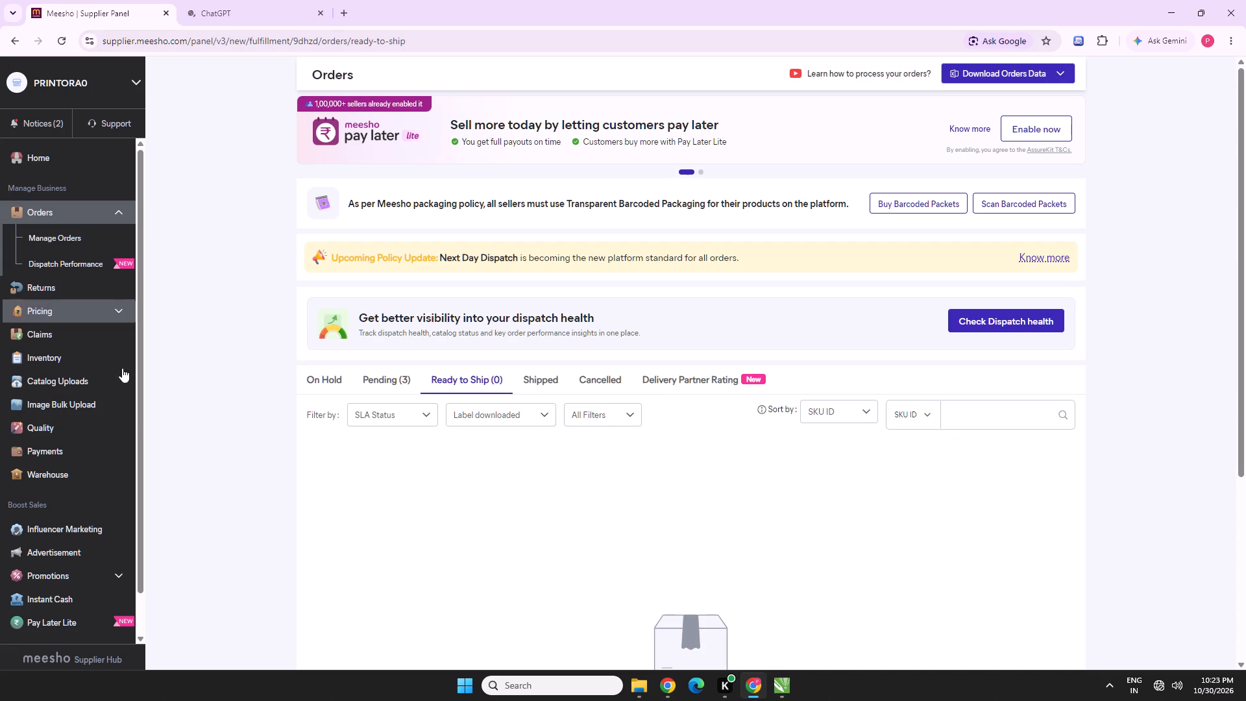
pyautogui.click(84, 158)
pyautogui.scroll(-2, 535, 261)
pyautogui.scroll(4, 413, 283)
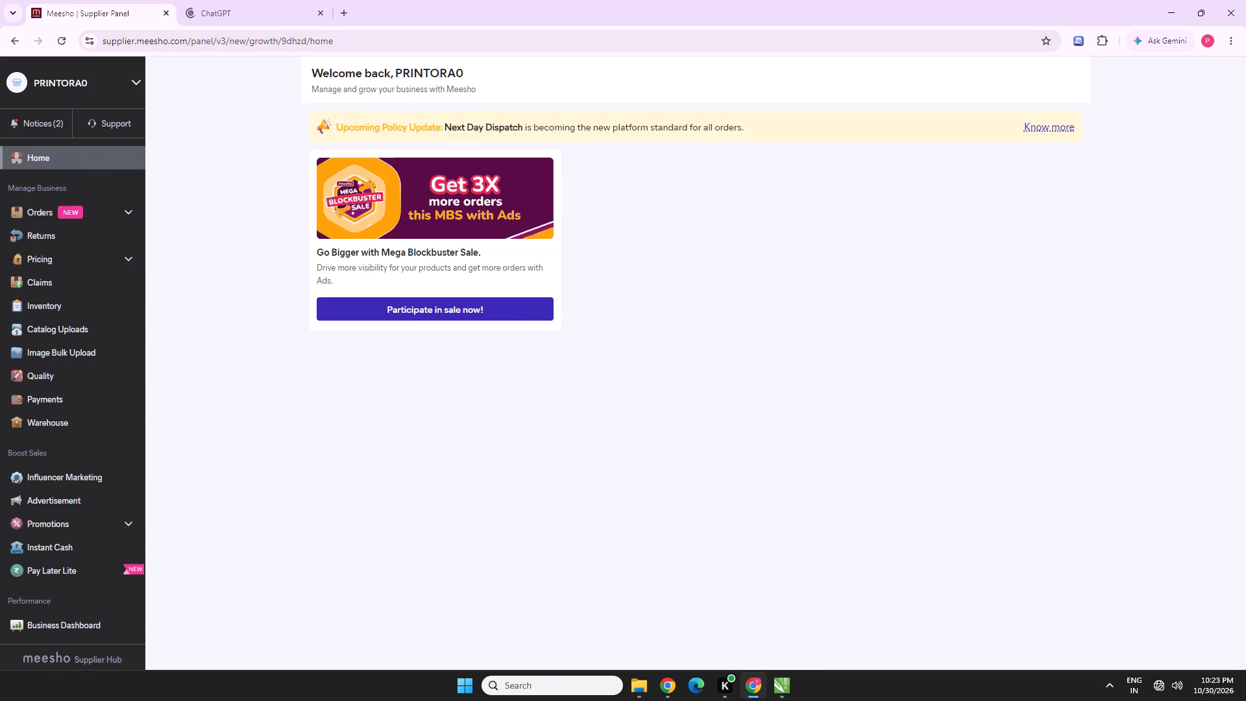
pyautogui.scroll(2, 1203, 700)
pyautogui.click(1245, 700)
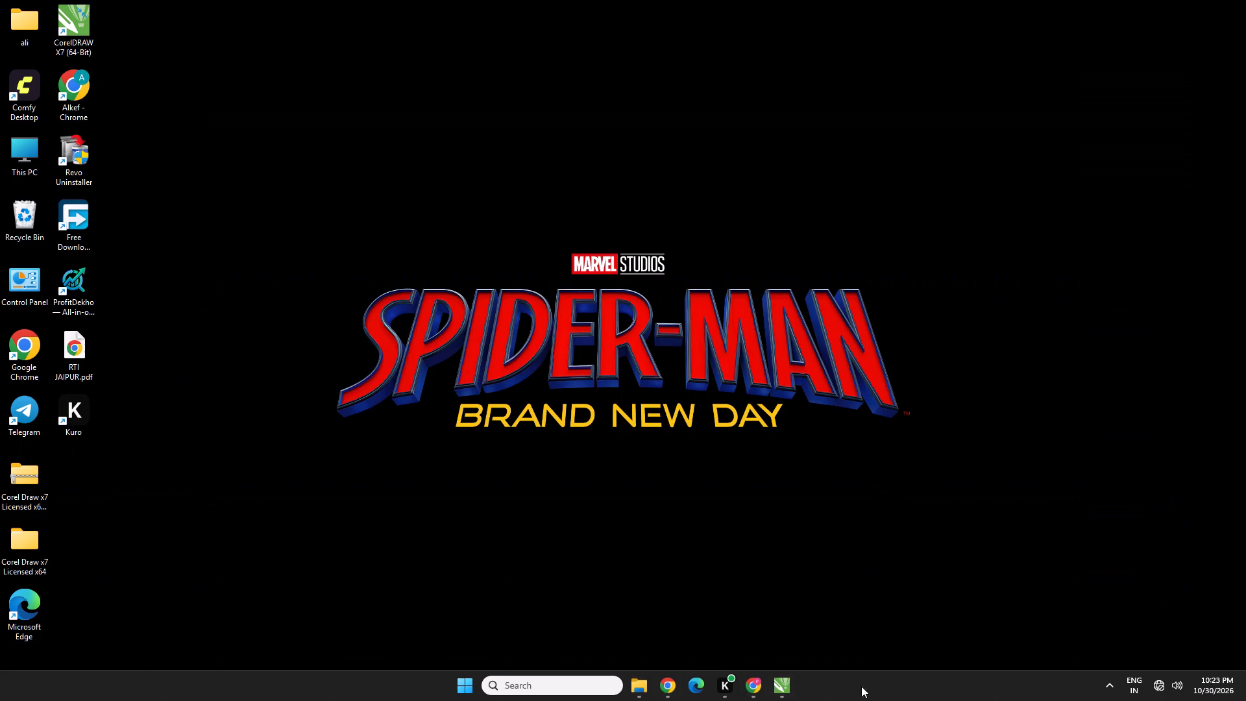
# Copy the two side-by-side Krishna stickers from 30 oct.cdr and paste them into the unsaved 30 oct document.
pyautogui.click(779, 700)
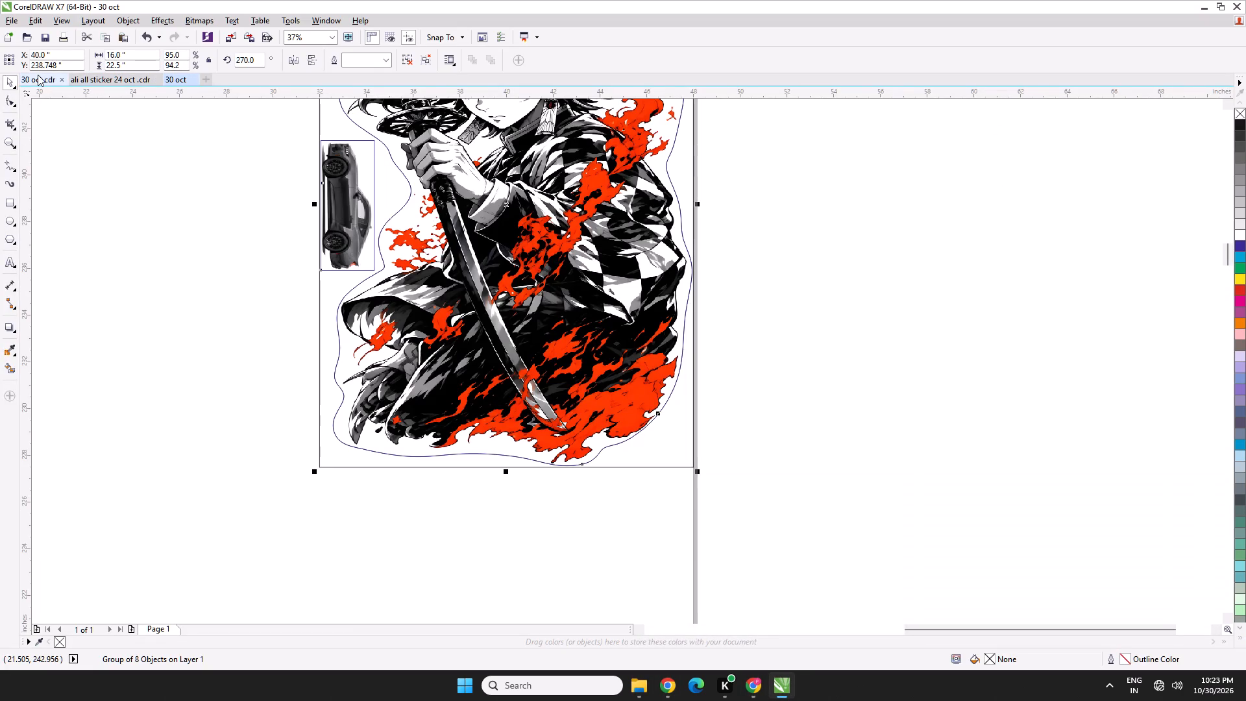
pyautogui.click(38, 75)
pyautogui.scroll(-1, 492, 241)
pyautogui.scroll(4, 507, 265)
pyautogui.moveTo(147, 149); pyautogui.dragTo(0, 87, button='middle')
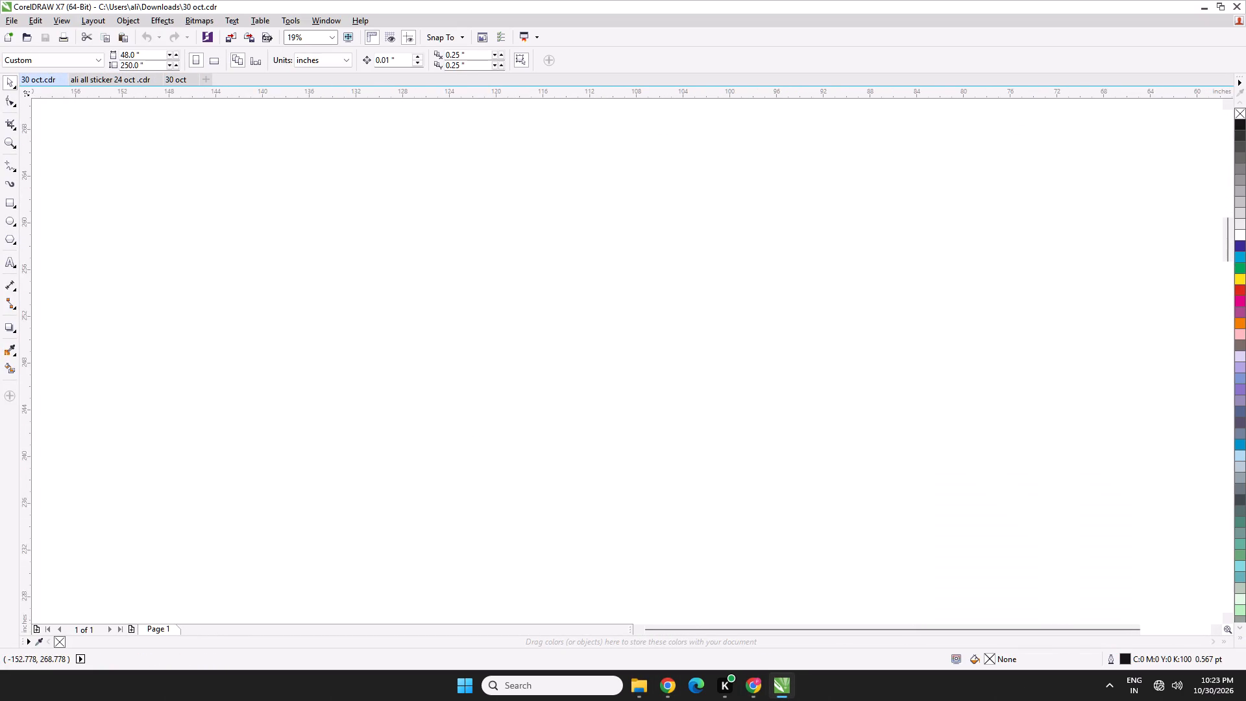
pyautogui.scroll(-3, 1131, 419)
pyautogui.moveTo(1106, 431); pyautogui.dragTo(477, 284, button='middle')
pyautogui.scroll(-1, 1076, 423)
pyautogui.scroll(3, 644, 320)
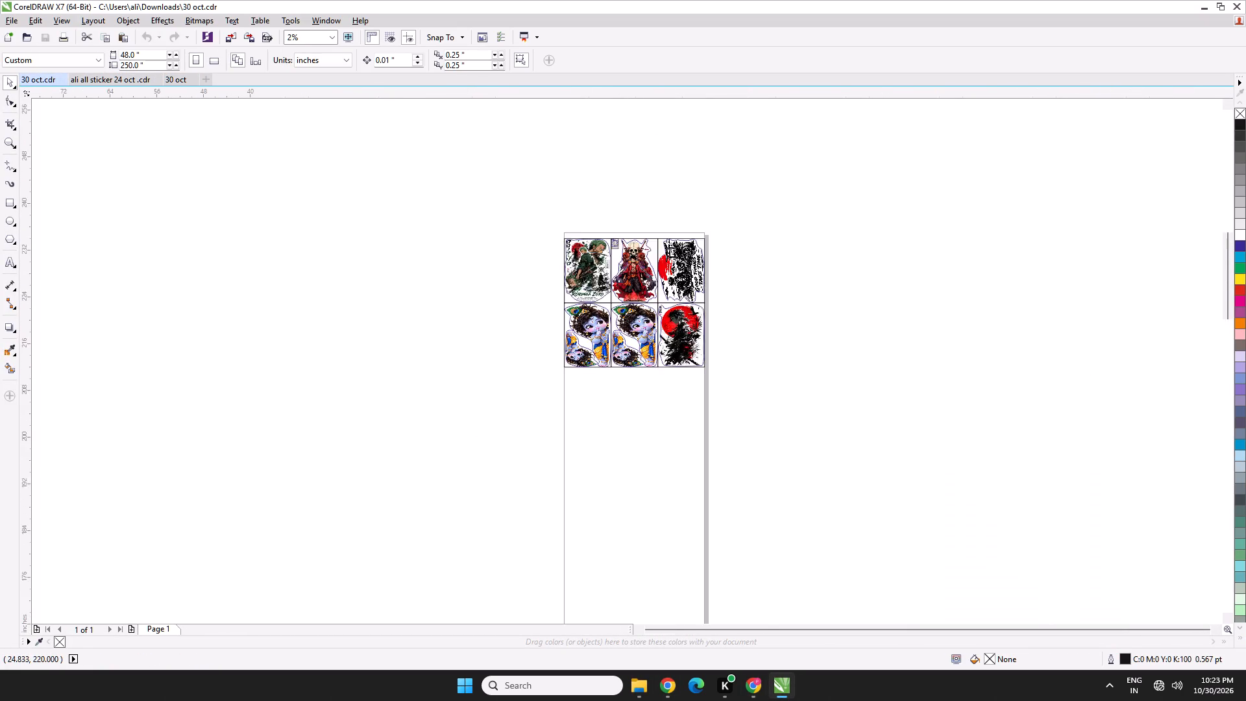
pyautogui.moveTo(644, 320); pyautogui.dragTo(647, 314, button='middle')
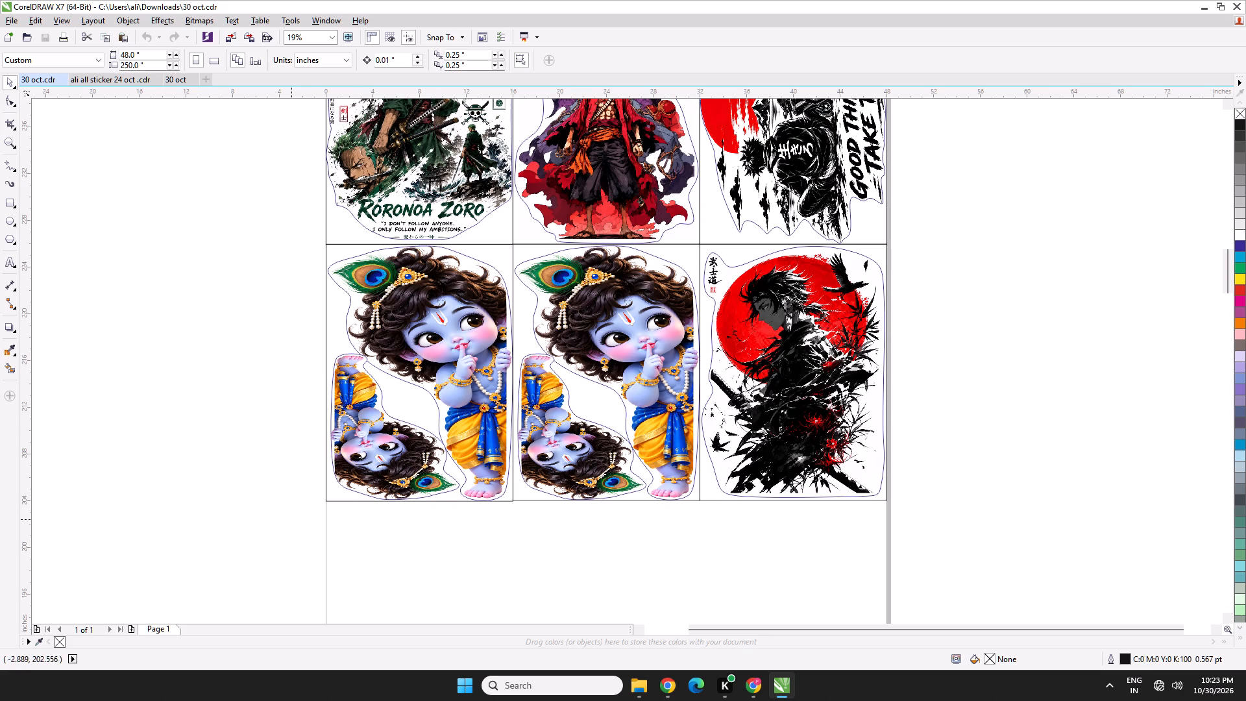
pyautogui.moveTo(291, 523); pyautogui.dragTo(768, 204)
pyautogui.hotkey('ctrl', 'c')
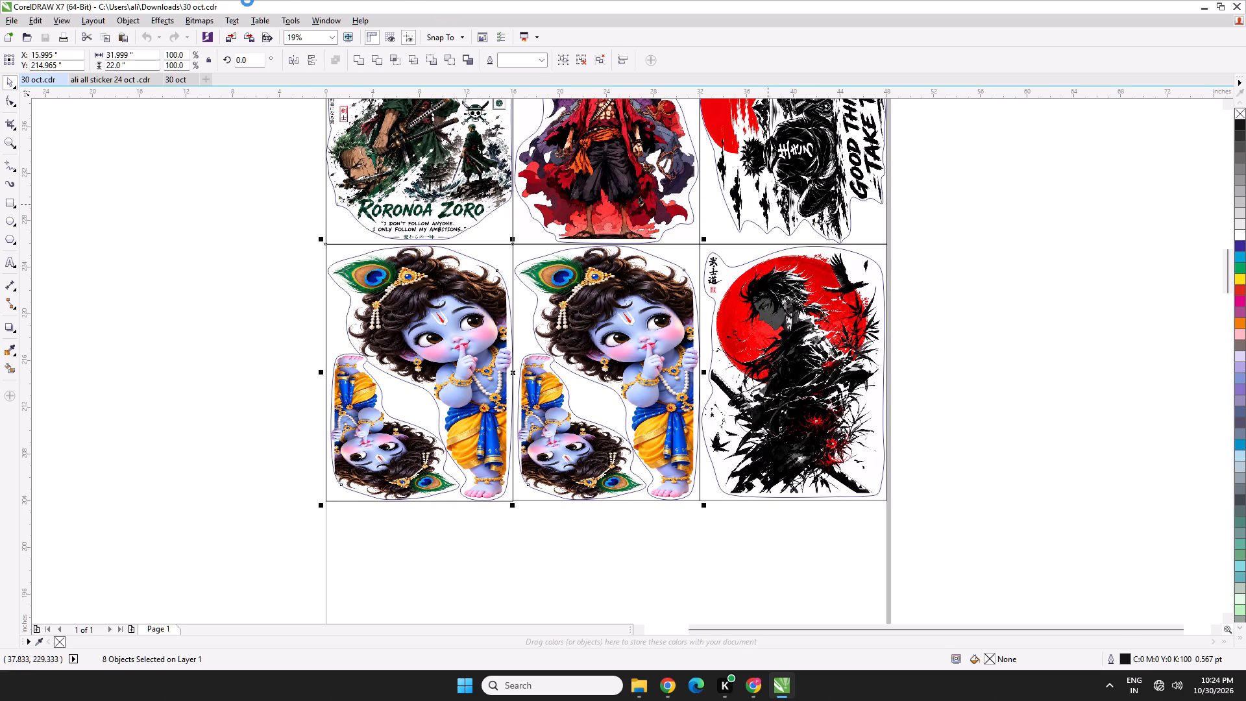
pyautogui.click(167, 80)
pyautogui.hotkey('ctrl', 'v')
# Move the pasted Krishna pair up beside the Tanjiro sticker, centred at about X 16.0 and Y 235.7 inches.
pyautogui.scroll(-1, 325, 180)
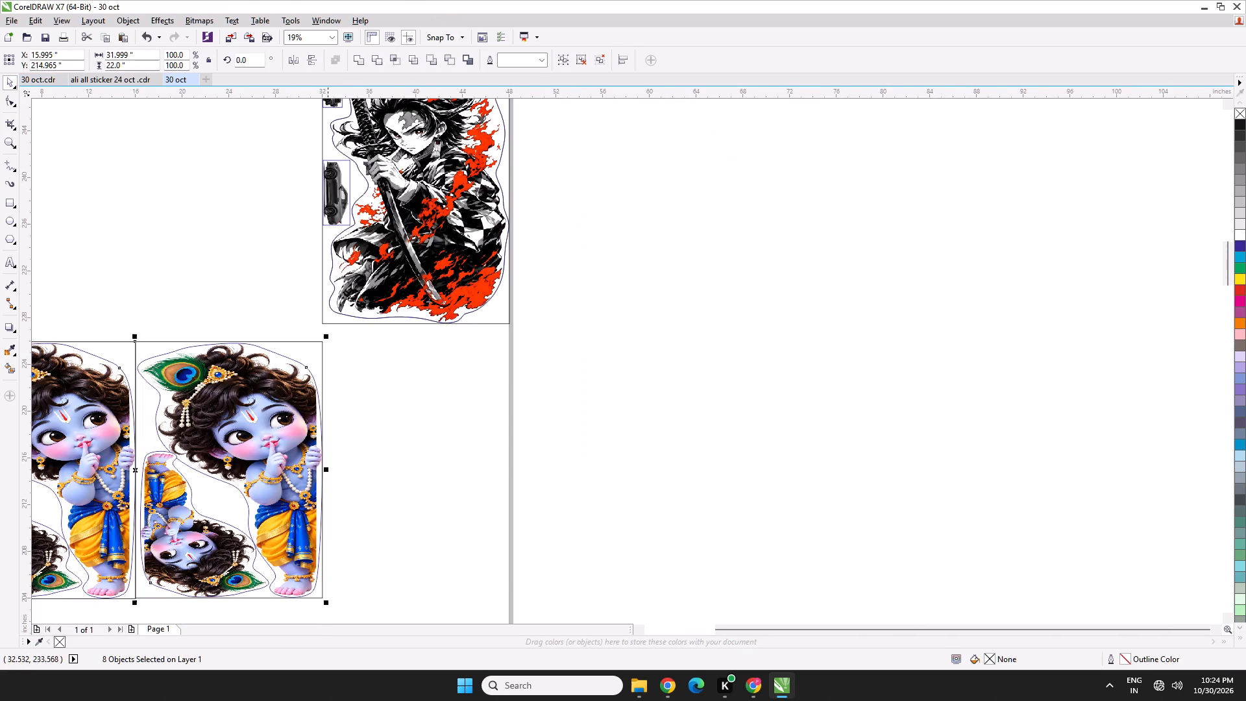
pyautogui.moveTo(327, 256); pyautogui.dragTo(694, 182, button='middle')
pyautogui.moveTo(543, 360); pyautogui.dragTo(581, 129)
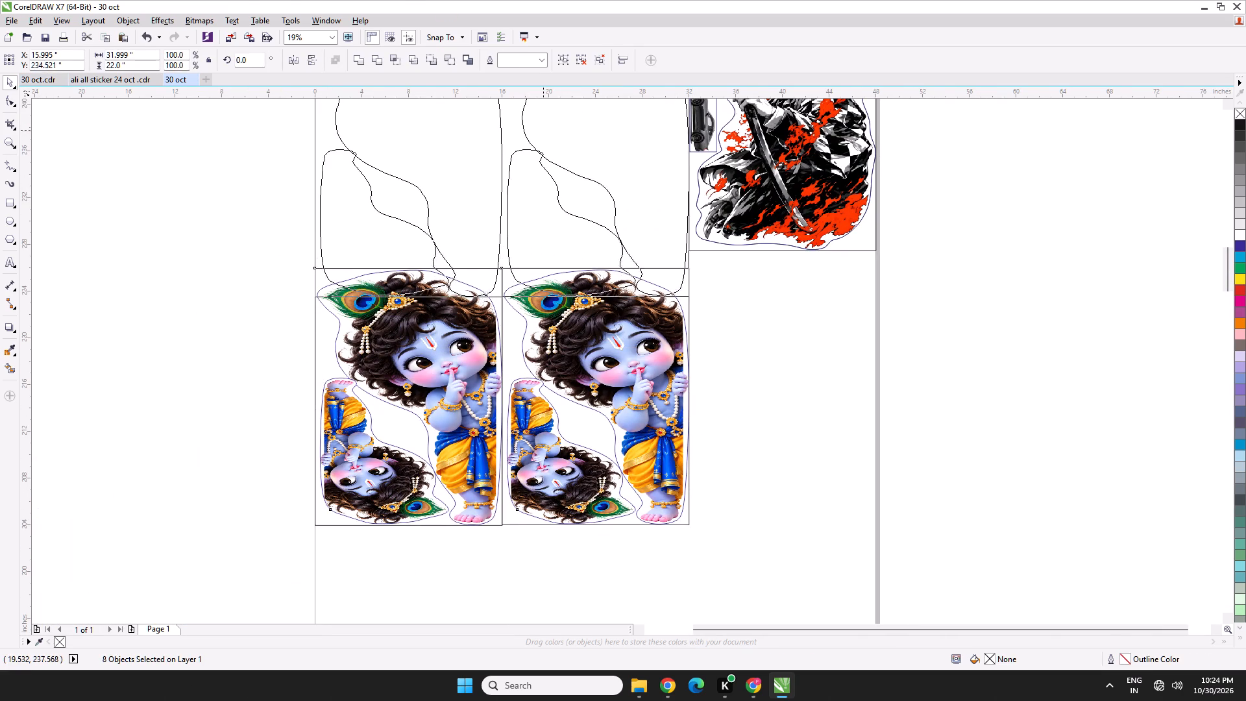
pyautogui.moveTo(581, 129); pyautogui.dragTo(582, 117)
# Set the height of the Krishna sticker pair to 22.5 inches.
pyautogui.moveTo(576, 146); pyautogui.dragTo(570, 378, button='middle')
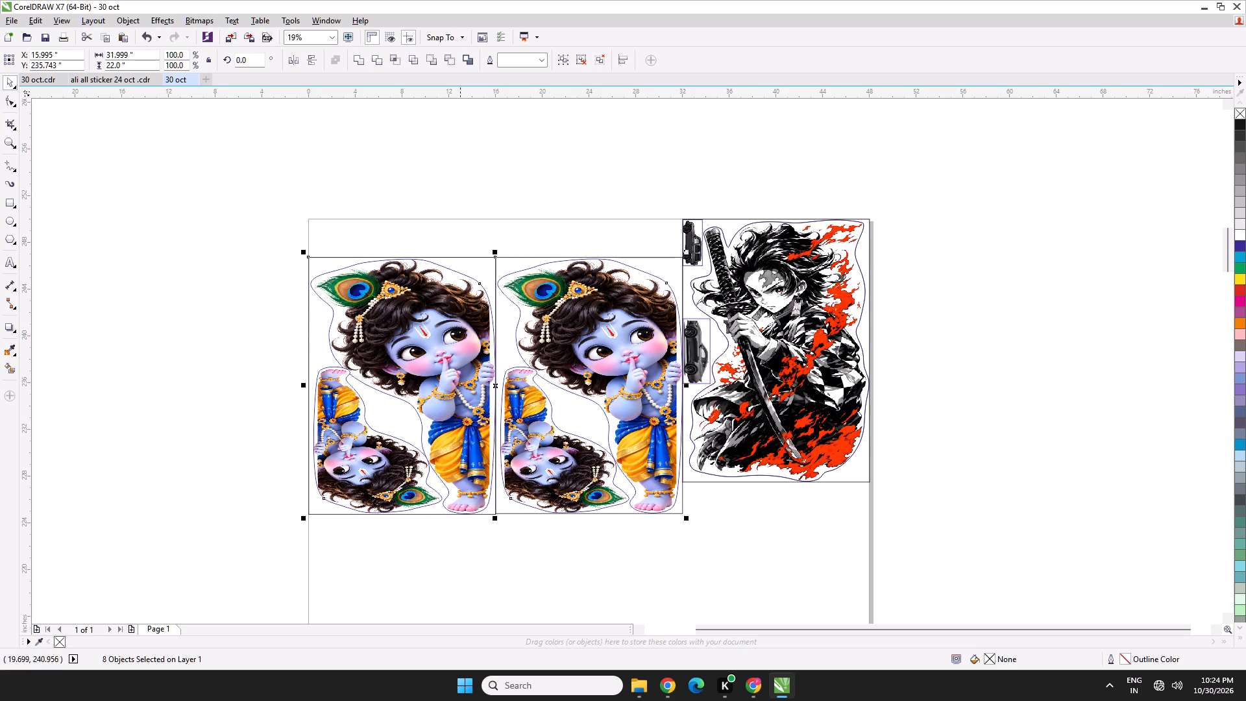
pyautogui.doubleClick(107, 64)
pyautogui.write('22.5')
pyautogui.press('Return')
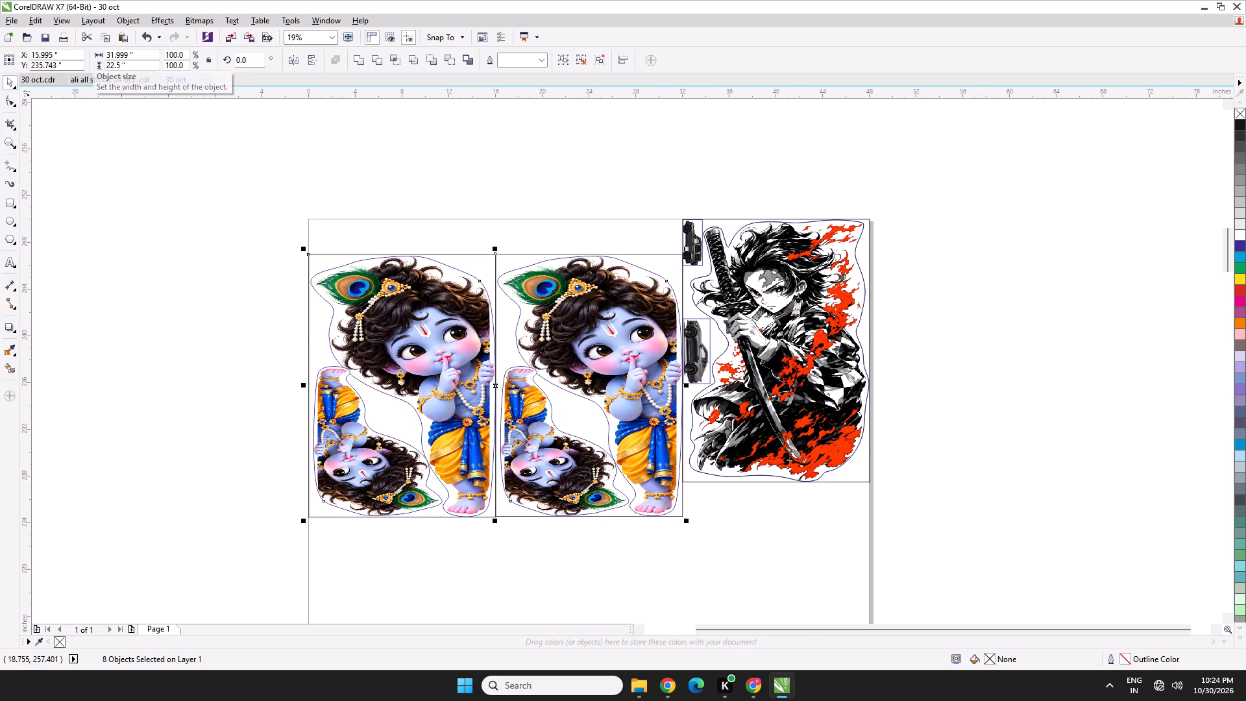
# Align the Krishna pair with the page's top edge and the Tanjiro sticker's top, centred at about Y 238.75 inches.
pyautogui.press('Up')
pyautogui.press('Up')
pyautogui.press('Up')
pyautogui.press('Up')
pyautogui.press('Up')
pyautogui.press('Up')
pyautogui.press('Up')
pyautogui.press('Up')
pyautogui.press('Up')
pyautogui.press('Up')
pyautogui.press('Up')
pyautogui.press('Up')
pyautogui.press('Up')
pyautogui.press('Up')
pyautogui.press('Up')
pyautogui.press('Up')
pyautogui.press('Up')
pyautogui.press('Up')
pyautogui.press('Up')
pyautogui.press('Up')
pyautogui.scroll(1, 644, 239)
pyautogui.scroll(4, 724, 182)
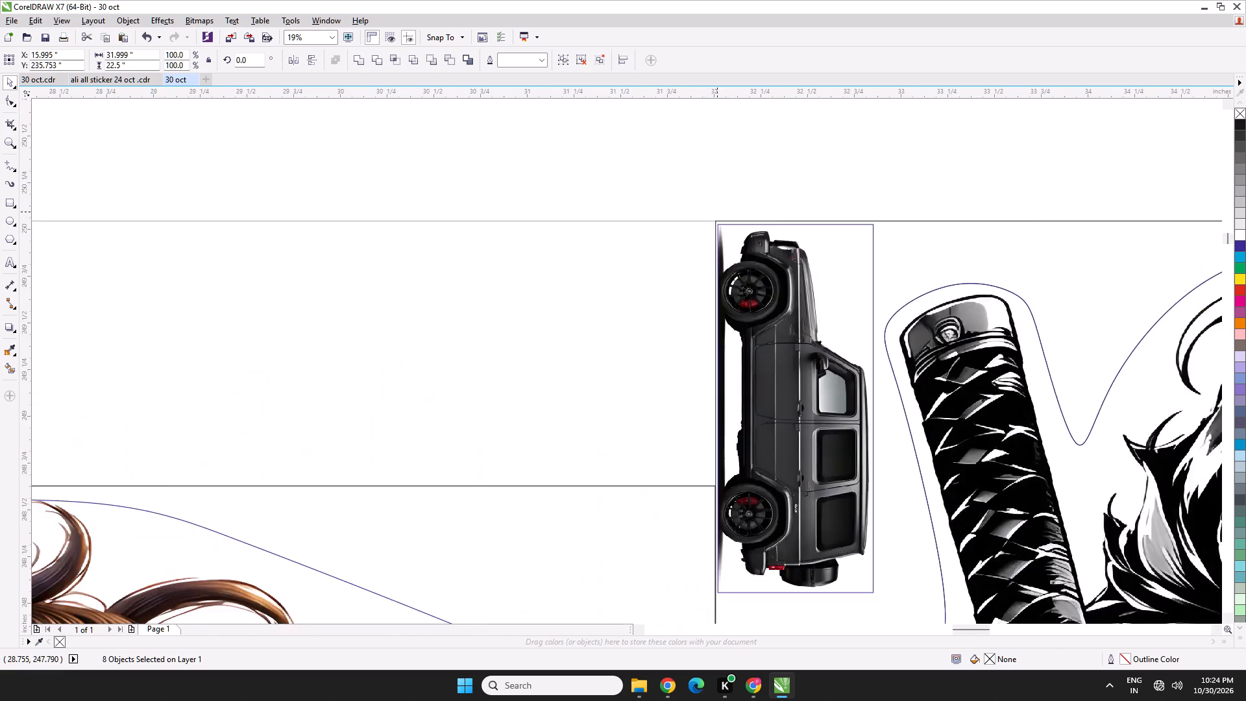
pyautogui.scroll(1, 717, 212)
pyautogui.scroll(-1, 712, 302)
pyautogui.moveTo(690, 428); pyautogui.dragTo(696, 330, button='middle')
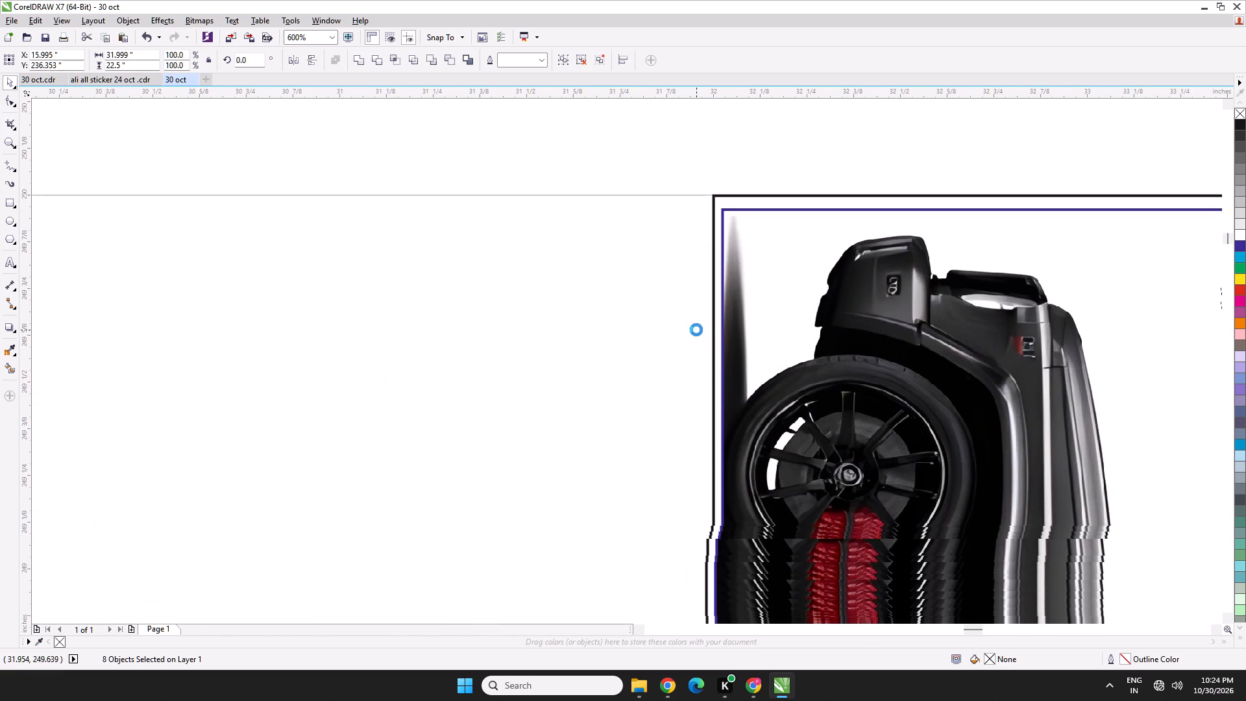
pyautogui.scroll(-1, 657, 550)
pyautogui.moveTo(649, 548); pyautogui.dragTo(666, 456, button='middle')
pyautogui.scroll(-2, 655, 569)
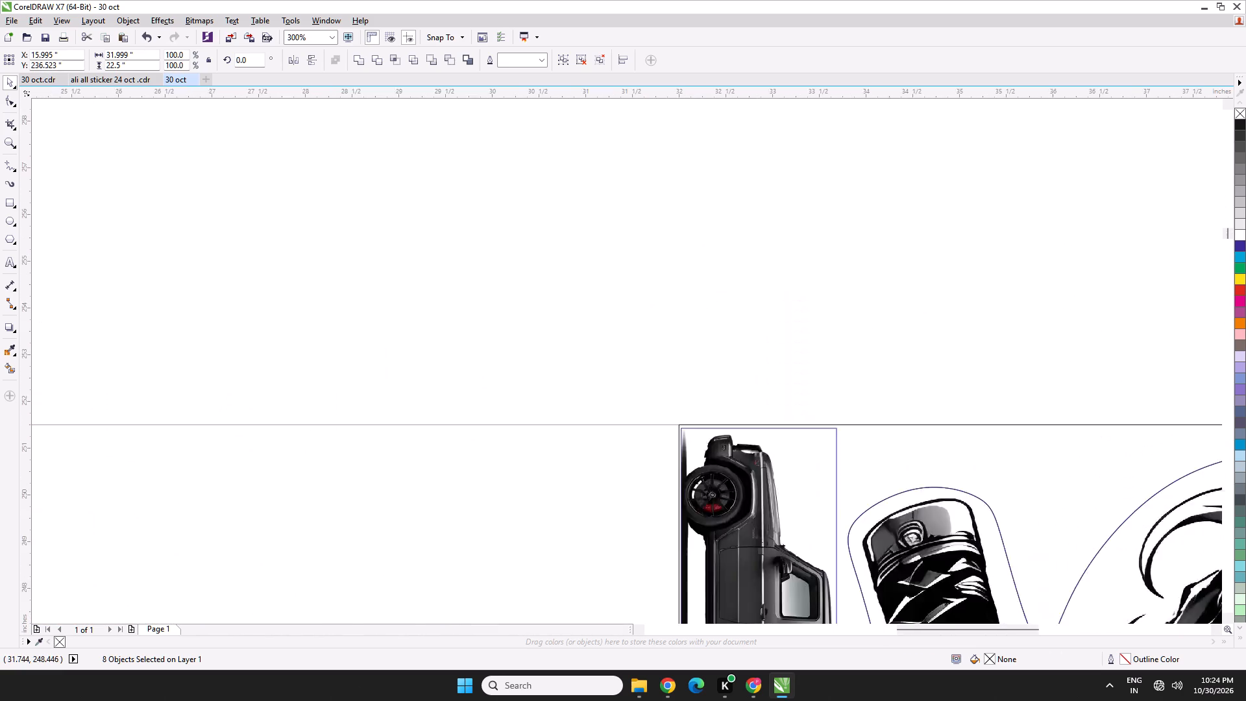
pyautogui.moveTo(637, 569); pyautogui.dragTo(666, 495, button='middle')
pyautogui.moveTo(601, 578); pyautogui.dragTo(601, 473)
pyautogui.scroll(5, 701, 421)
pyautogui.press('Down')
pyautogui.press('Down')
pyautogui.press('Up')
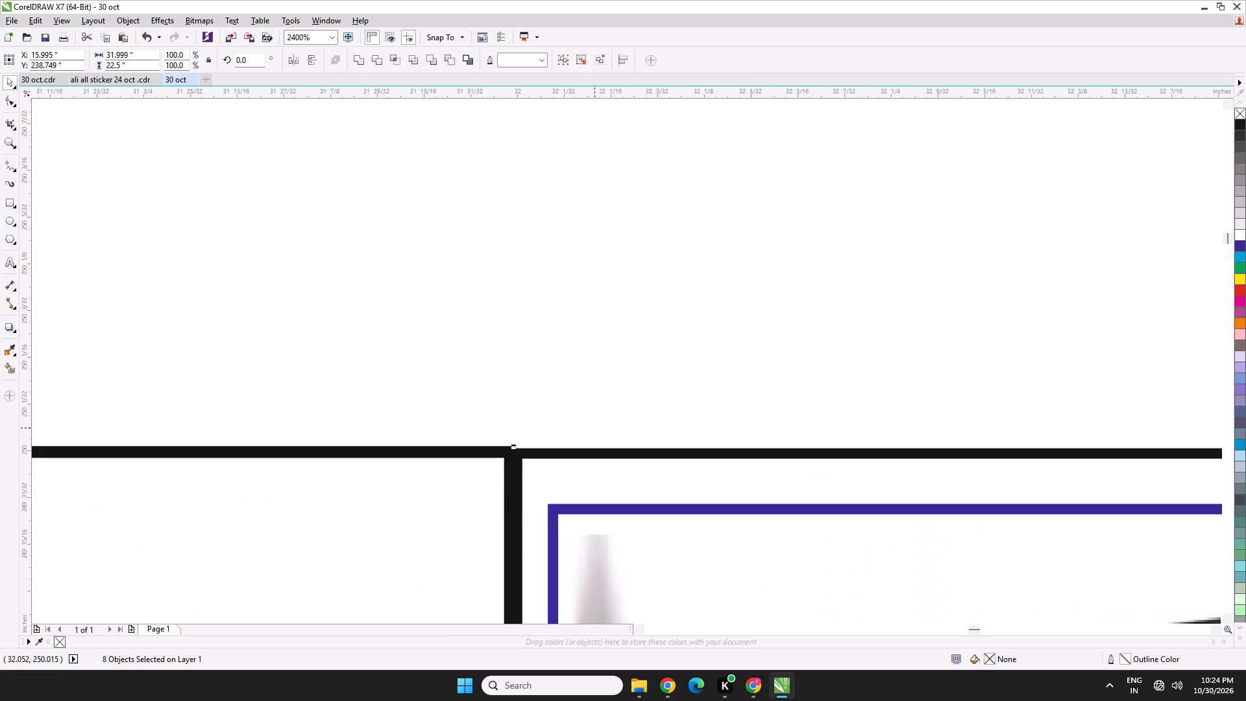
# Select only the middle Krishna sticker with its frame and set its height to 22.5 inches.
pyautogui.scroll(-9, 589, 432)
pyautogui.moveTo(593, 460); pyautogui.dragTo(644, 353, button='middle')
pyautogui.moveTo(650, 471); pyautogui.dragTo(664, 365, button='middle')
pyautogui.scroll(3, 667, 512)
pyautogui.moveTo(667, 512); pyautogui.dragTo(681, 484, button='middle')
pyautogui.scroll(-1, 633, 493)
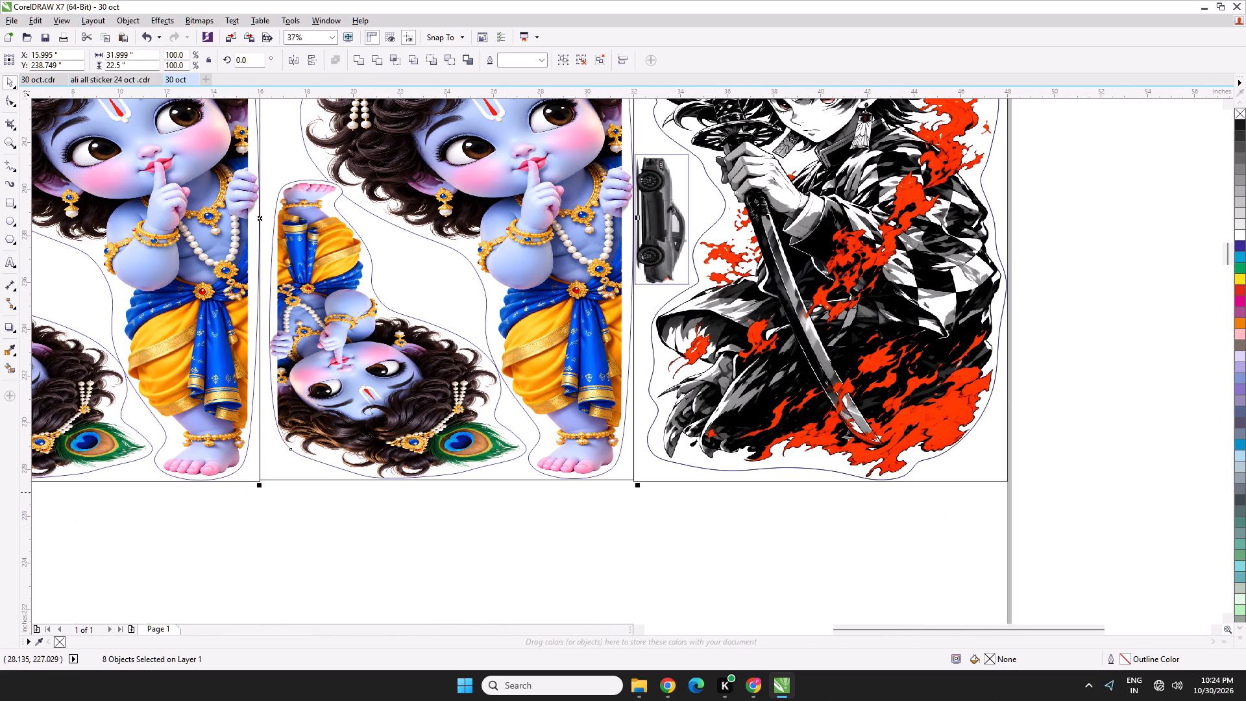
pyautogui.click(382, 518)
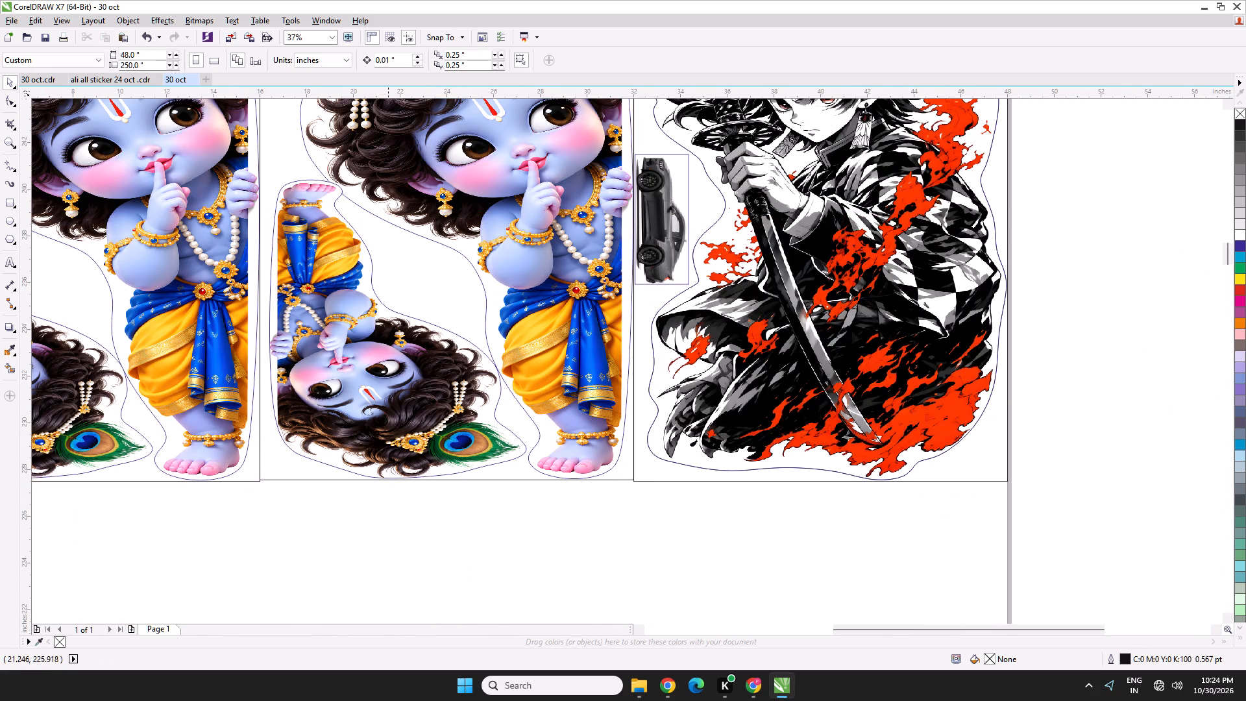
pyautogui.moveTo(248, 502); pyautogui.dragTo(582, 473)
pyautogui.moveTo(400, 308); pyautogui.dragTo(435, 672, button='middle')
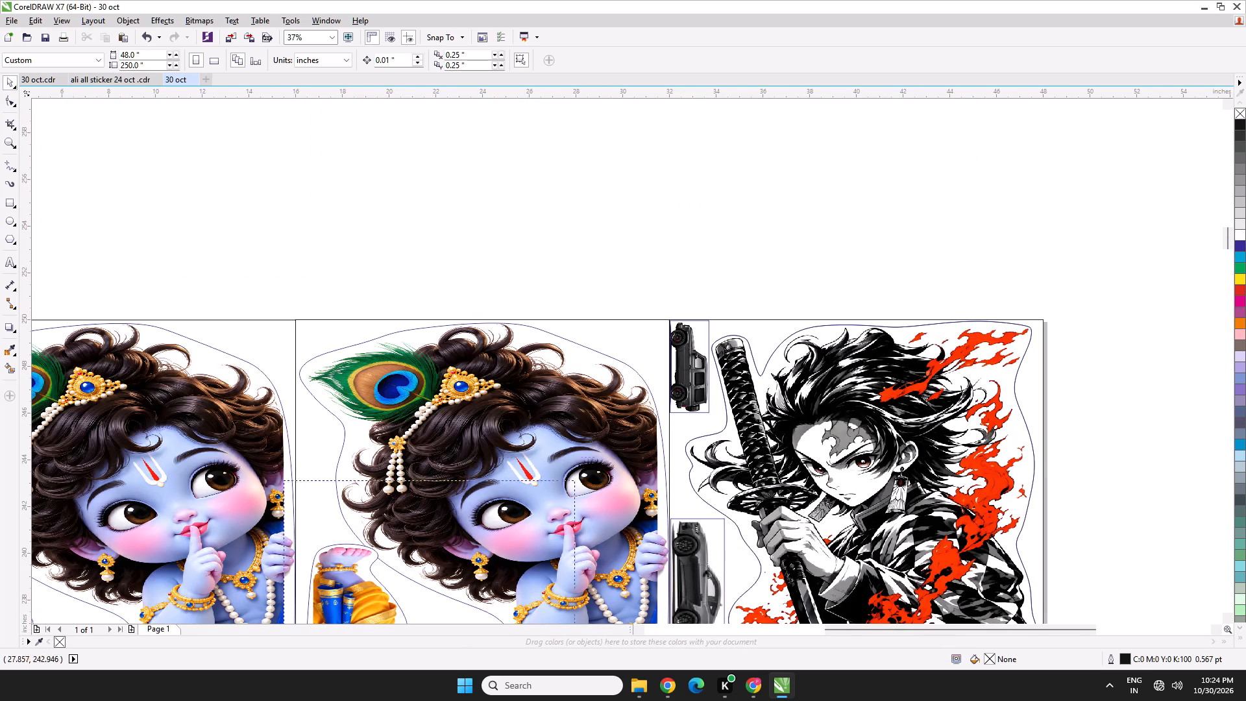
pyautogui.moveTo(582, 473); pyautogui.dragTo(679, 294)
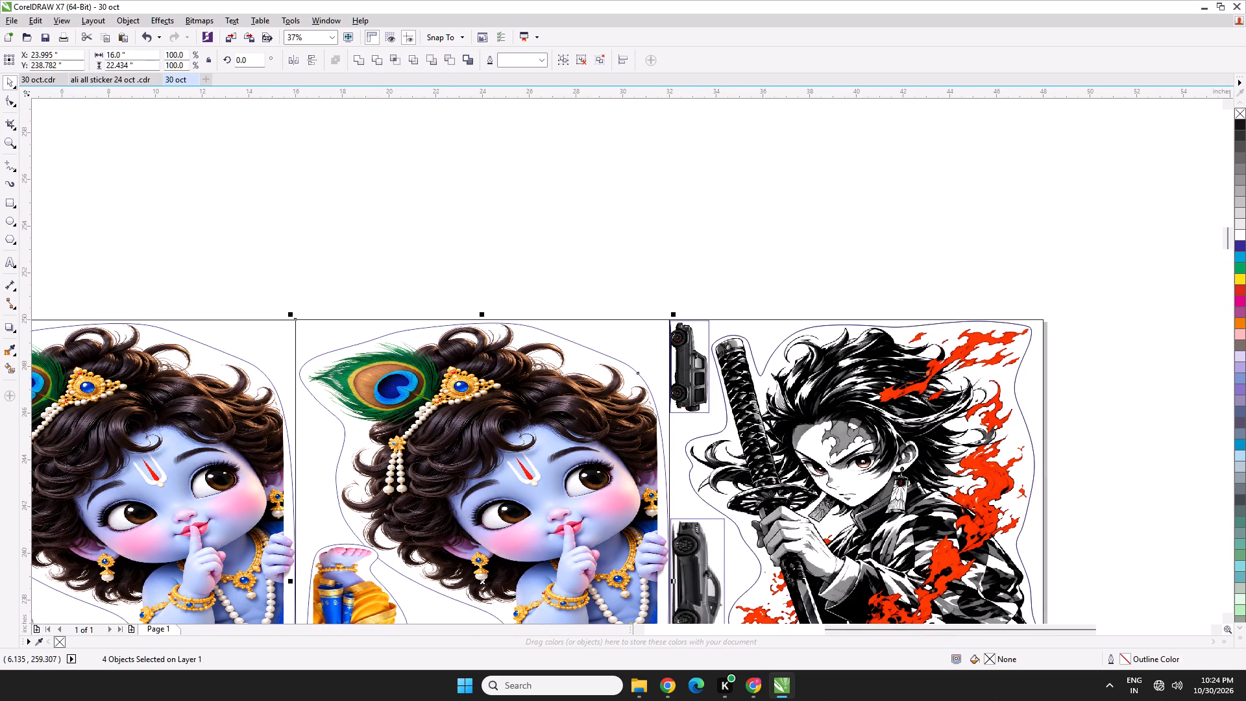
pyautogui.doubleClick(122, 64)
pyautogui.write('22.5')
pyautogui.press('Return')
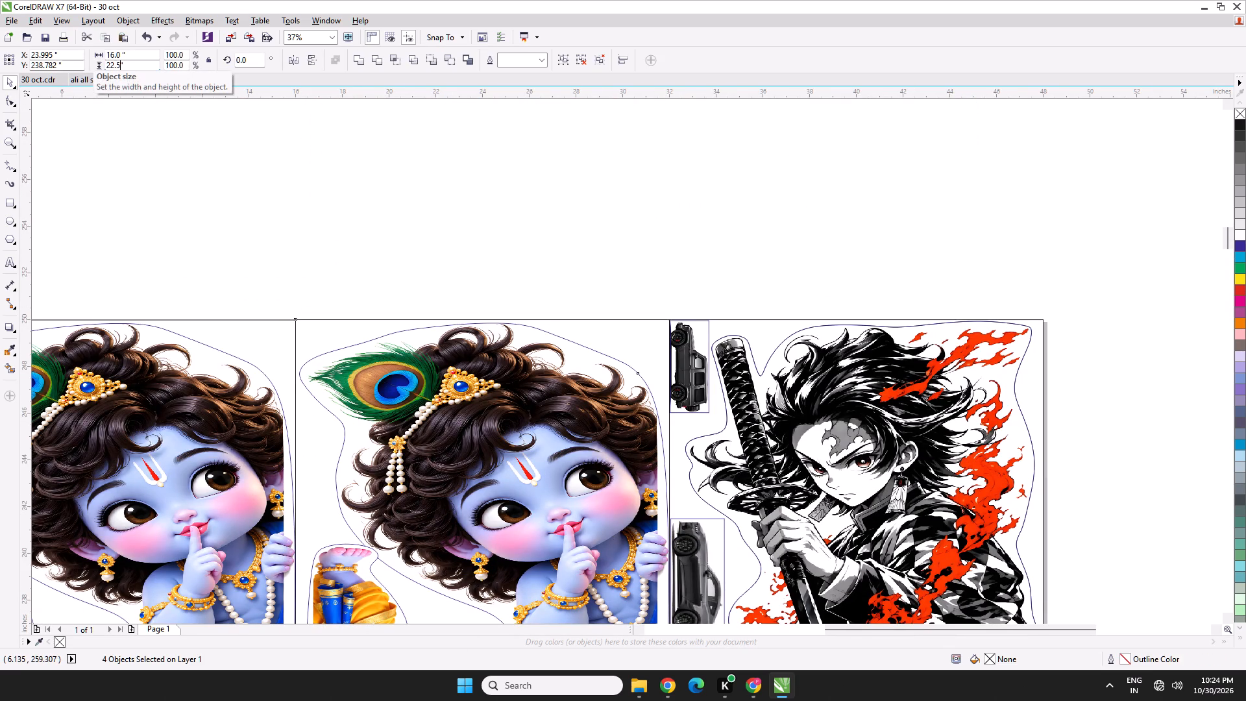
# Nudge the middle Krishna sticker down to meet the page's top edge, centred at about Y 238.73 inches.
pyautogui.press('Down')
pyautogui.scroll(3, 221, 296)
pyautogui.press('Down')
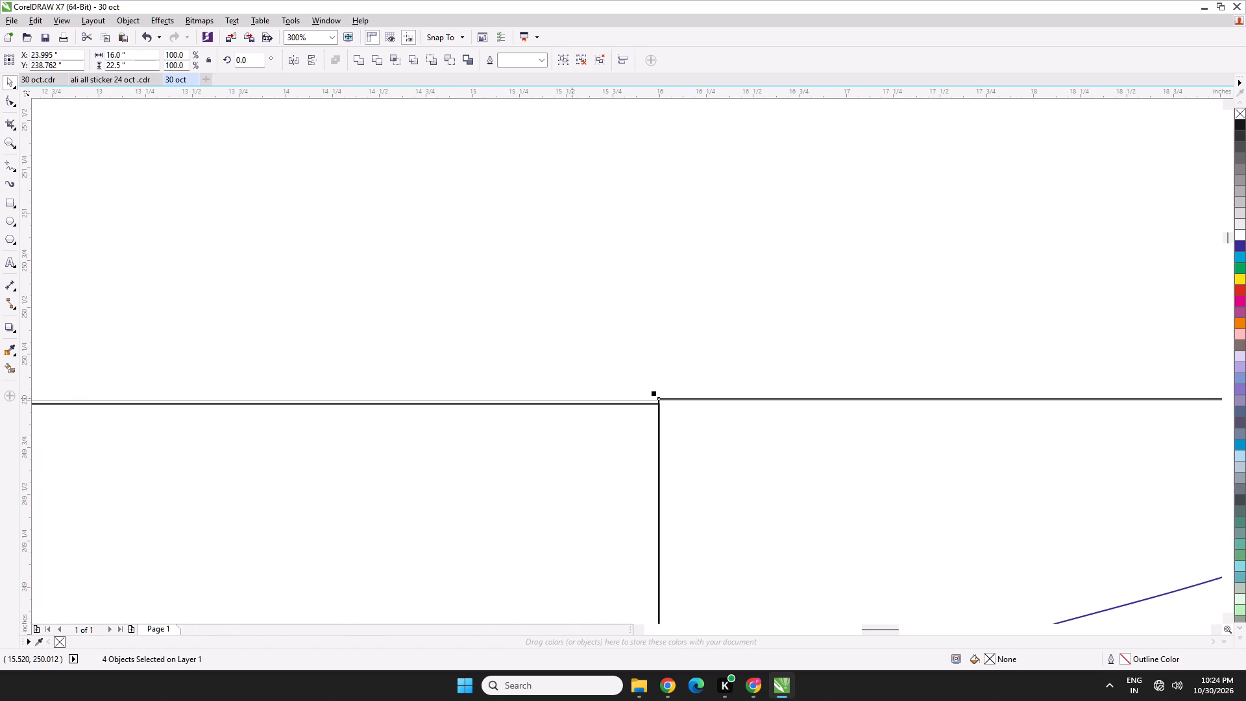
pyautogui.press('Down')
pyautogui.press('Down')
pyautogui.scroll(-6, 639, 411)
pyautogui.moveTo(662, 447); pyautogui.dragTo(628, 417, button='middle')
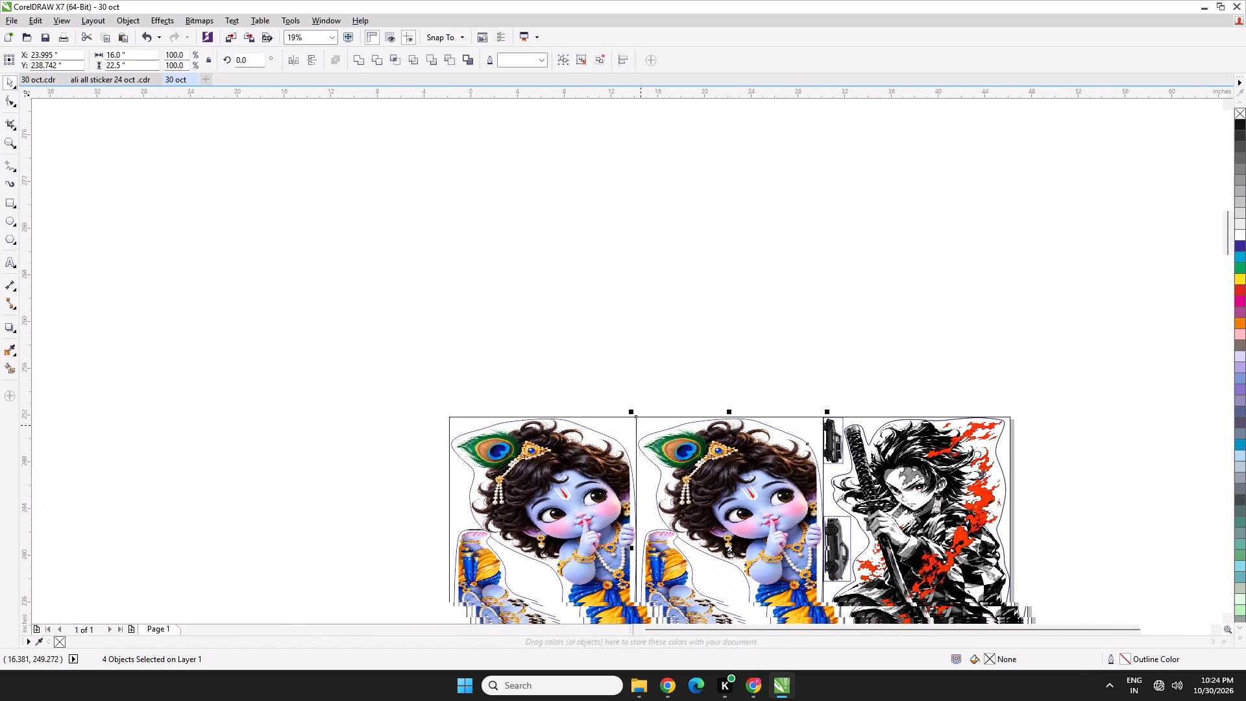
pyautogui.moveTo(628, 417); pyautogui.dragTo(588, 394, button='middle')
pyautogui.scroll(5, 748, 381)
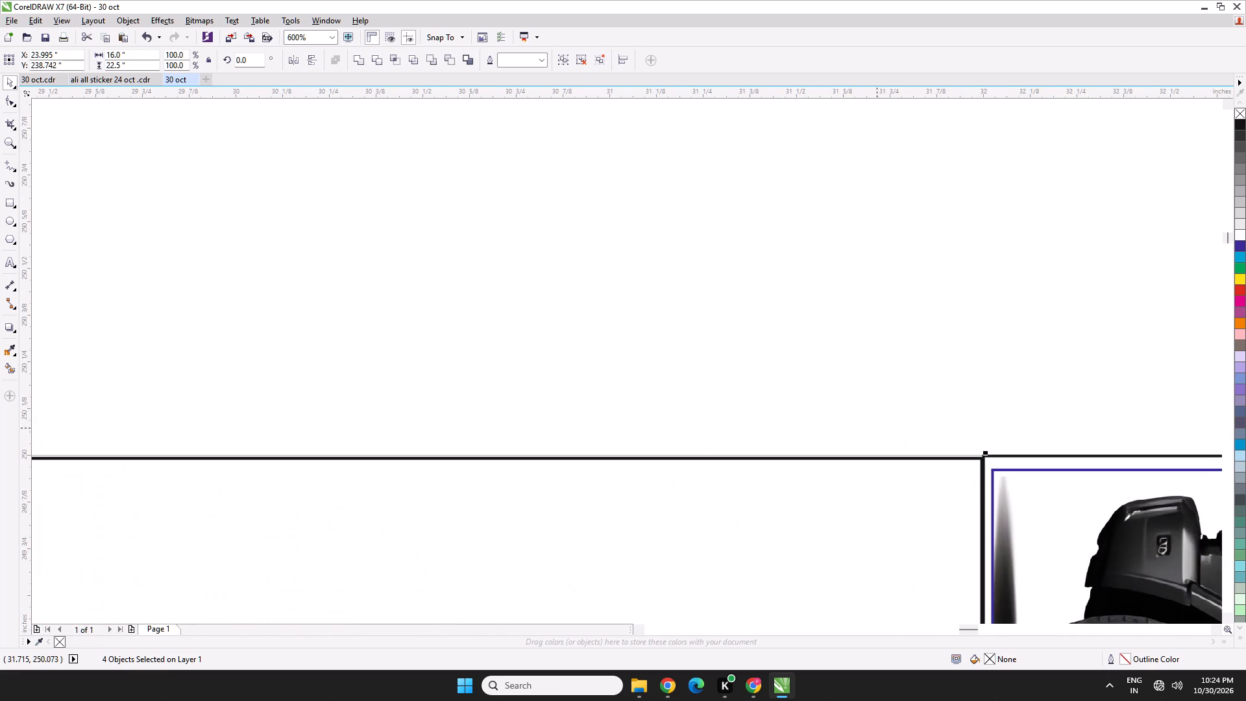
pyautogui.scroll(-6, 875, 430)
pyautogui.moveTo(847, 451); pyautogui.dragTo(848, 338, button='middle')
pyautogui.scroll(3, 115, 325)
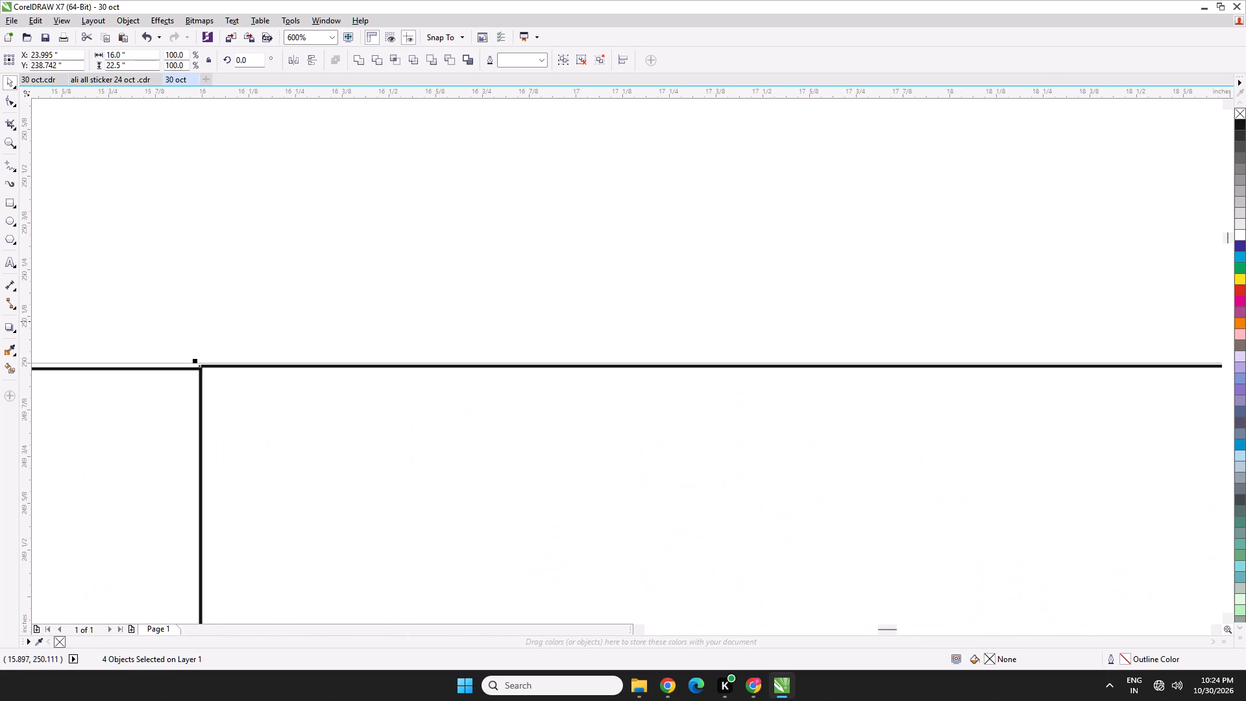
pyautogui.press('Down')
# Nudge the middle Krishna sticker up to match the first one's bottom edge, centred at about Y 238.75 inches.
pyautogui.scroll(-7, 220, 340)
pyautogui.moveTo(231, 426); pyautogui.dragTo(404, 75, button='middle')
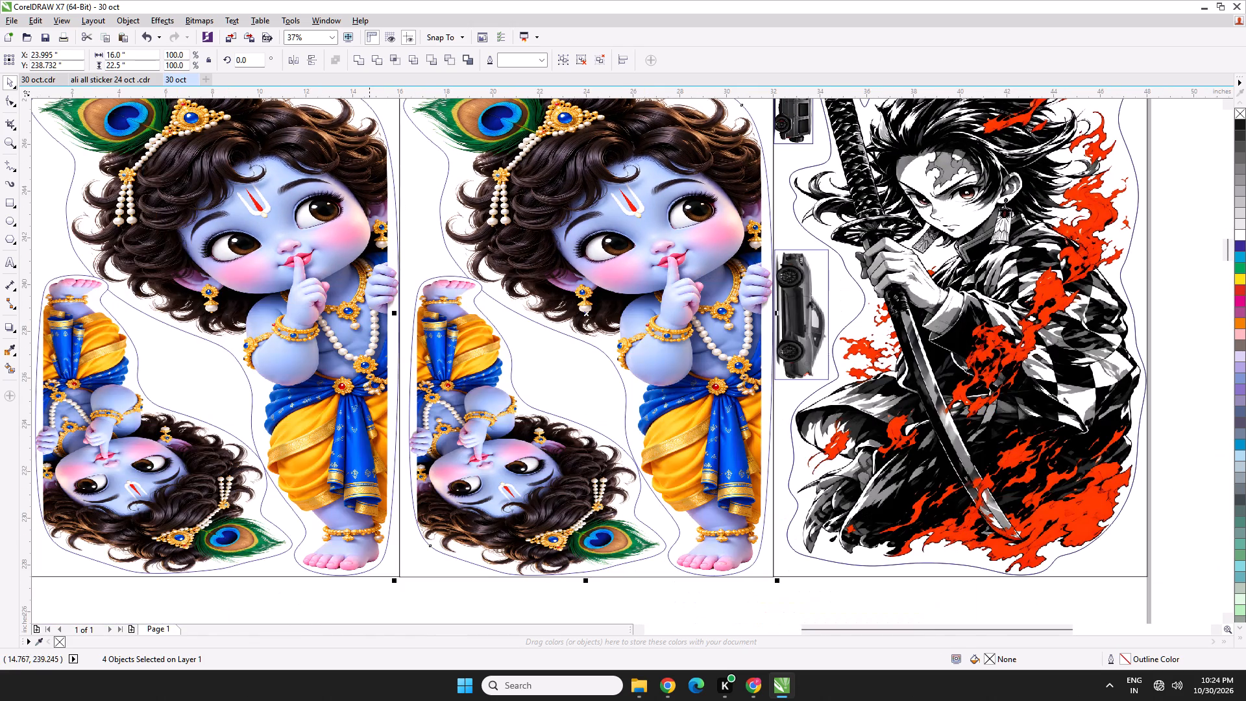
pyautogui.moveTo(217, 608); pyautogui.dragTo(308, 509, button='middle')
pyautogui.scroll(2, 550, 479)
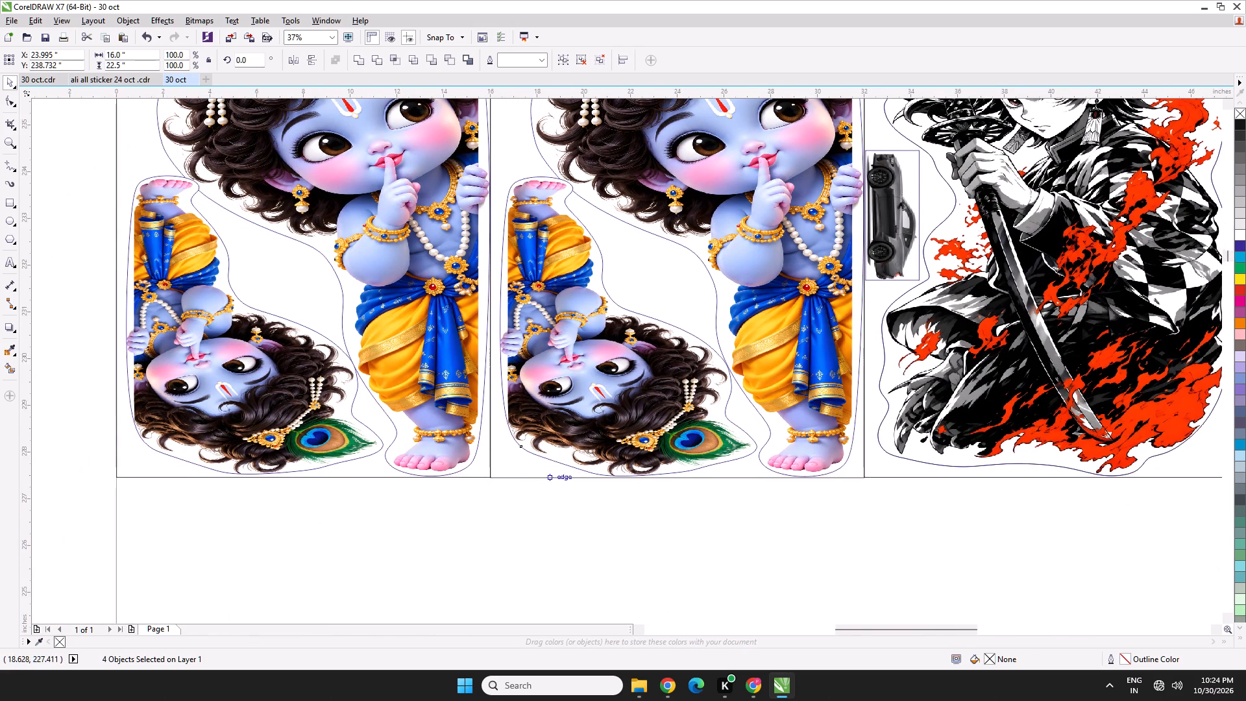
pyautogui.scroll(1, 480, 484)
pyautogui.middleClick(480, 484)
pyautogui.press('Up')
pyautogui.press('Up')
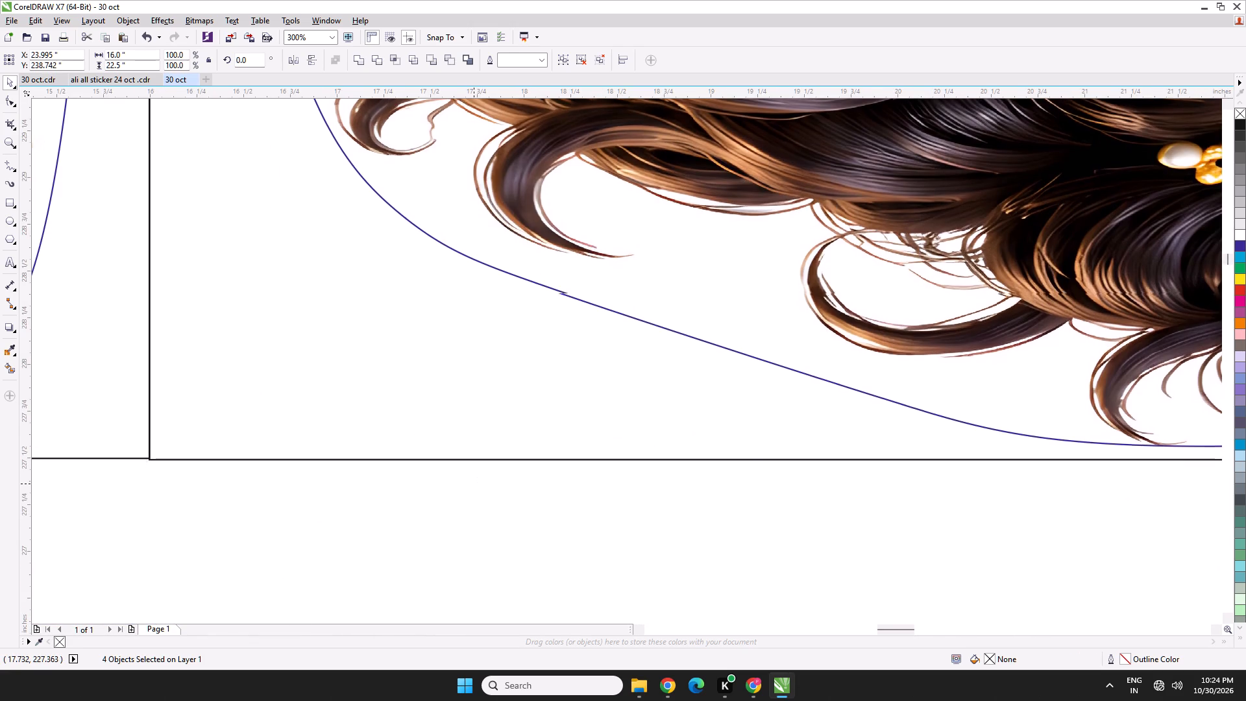
# Compare the top edges of the two Krishna stickers and delete the middle one.
pyautogui.scroll(-1, 474, 484)
pyautogui.scroll(-1, 389, 410)
pyautogui.moveTo(374, 372); pyautogui.dragTo(483, 625, button='middle')
pyautogui.moveTo(465, 350); pyautogui.dragTo(510, 589, button='middle')
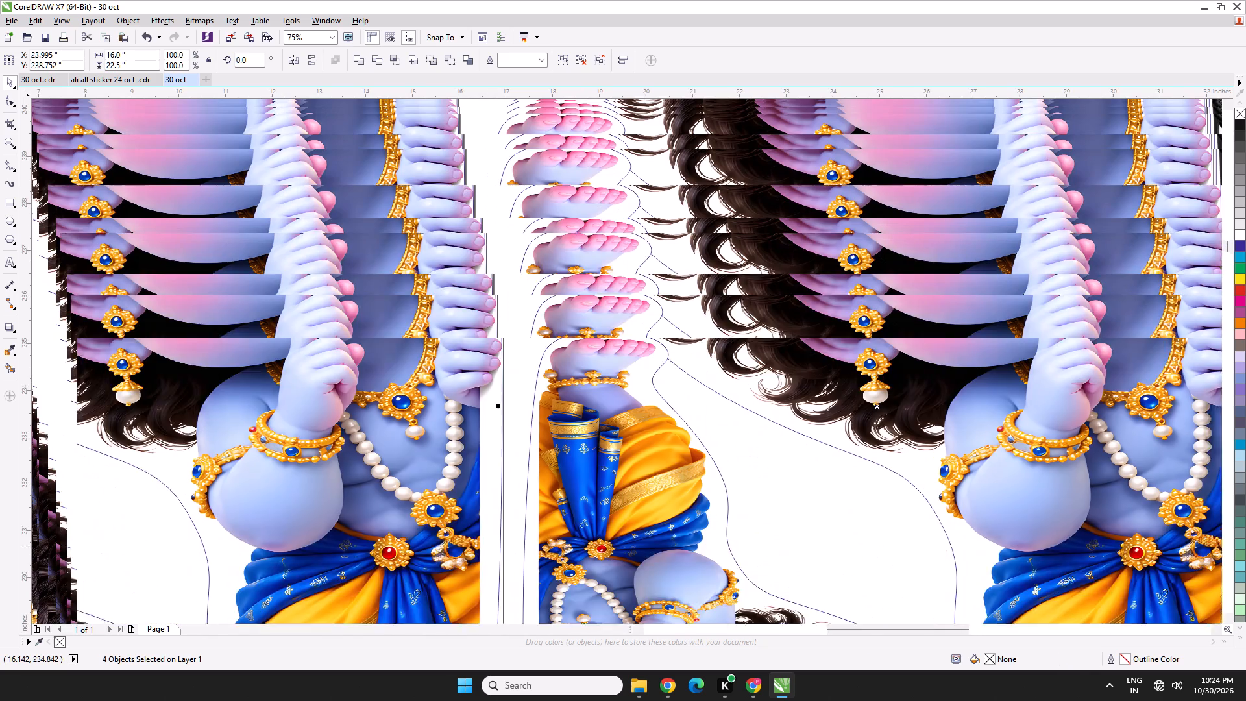
pyautogui.moveTo(510, 589); pyautogui.dragTo(524, 688, button='middle')
pyautogui.moveTo(583, 248); pyautogui.dragTo(600, 696, button='middle')
pyautogui.scroll(3, 531, 424)
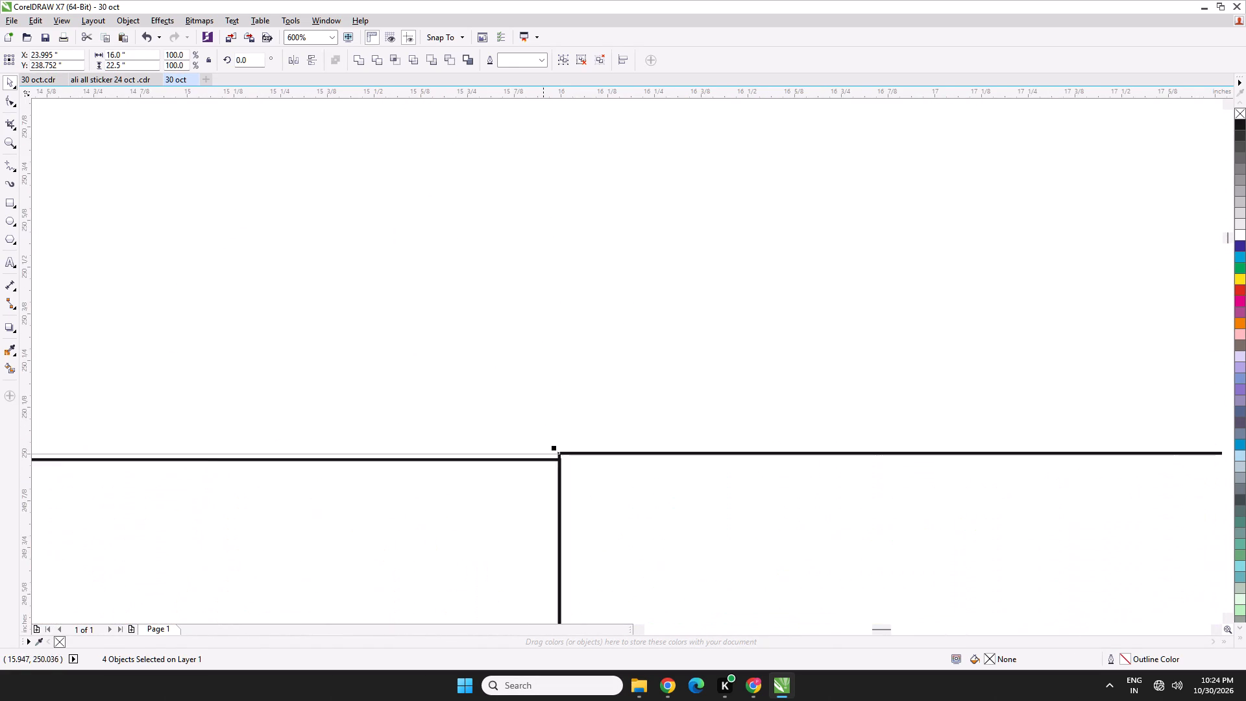
pyautogui.scroll(-3, 552, 450)
pyautogui.scroll(3, 552, 450)
pyautogui.click(602, 484)
pyautogui.press('Delete')
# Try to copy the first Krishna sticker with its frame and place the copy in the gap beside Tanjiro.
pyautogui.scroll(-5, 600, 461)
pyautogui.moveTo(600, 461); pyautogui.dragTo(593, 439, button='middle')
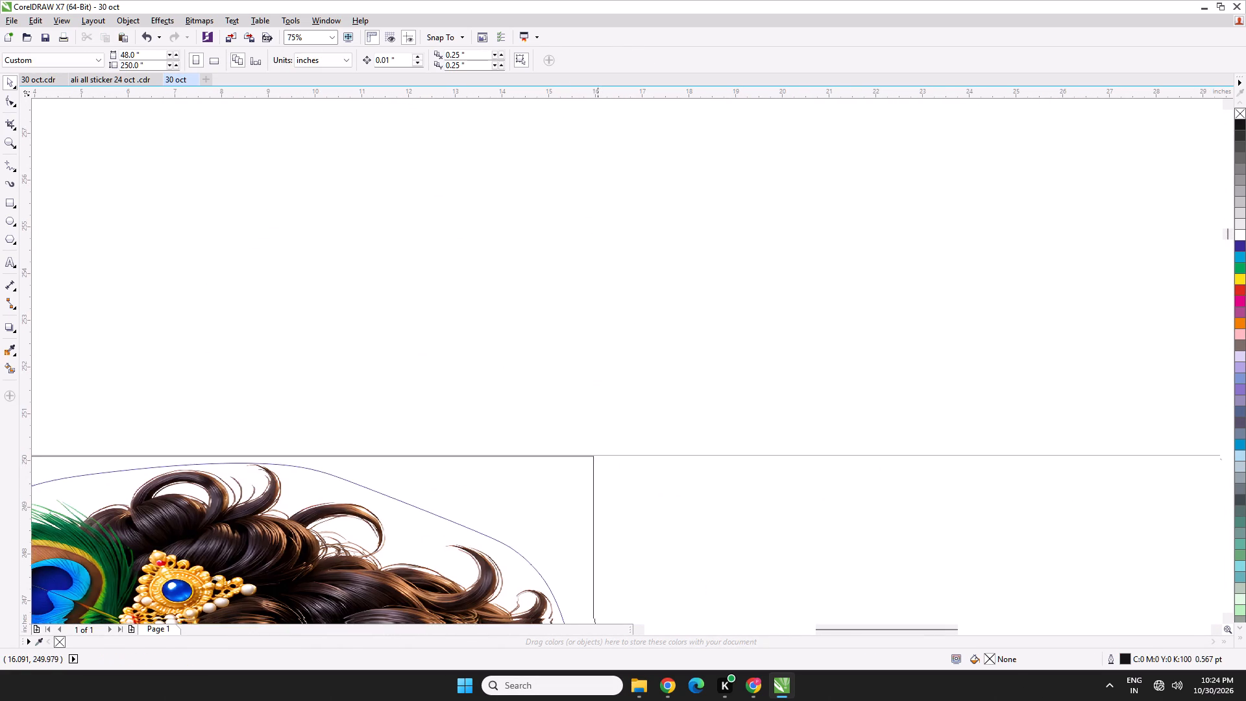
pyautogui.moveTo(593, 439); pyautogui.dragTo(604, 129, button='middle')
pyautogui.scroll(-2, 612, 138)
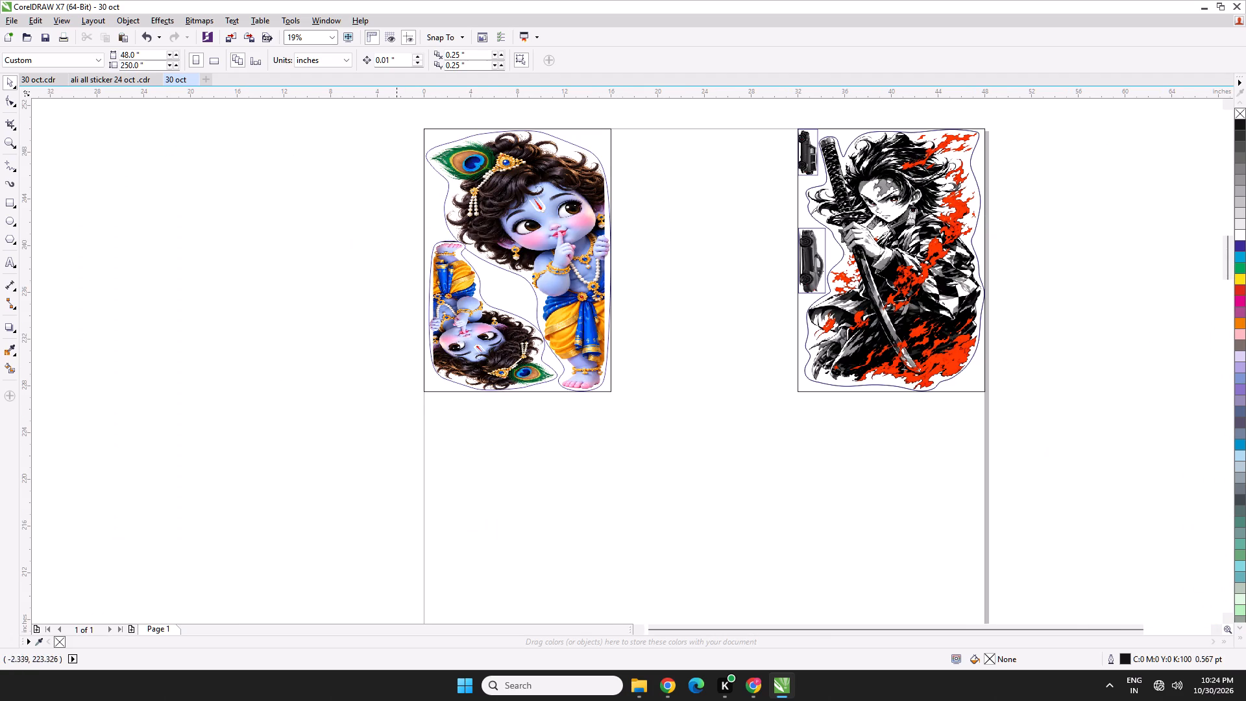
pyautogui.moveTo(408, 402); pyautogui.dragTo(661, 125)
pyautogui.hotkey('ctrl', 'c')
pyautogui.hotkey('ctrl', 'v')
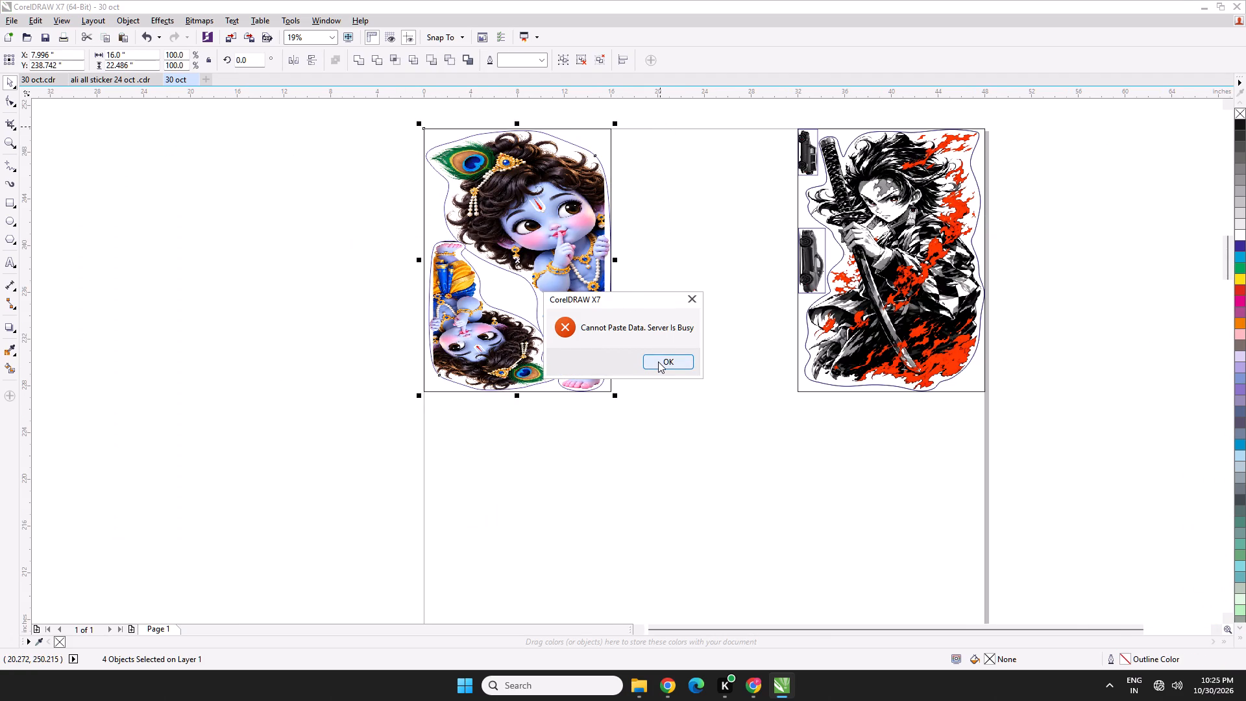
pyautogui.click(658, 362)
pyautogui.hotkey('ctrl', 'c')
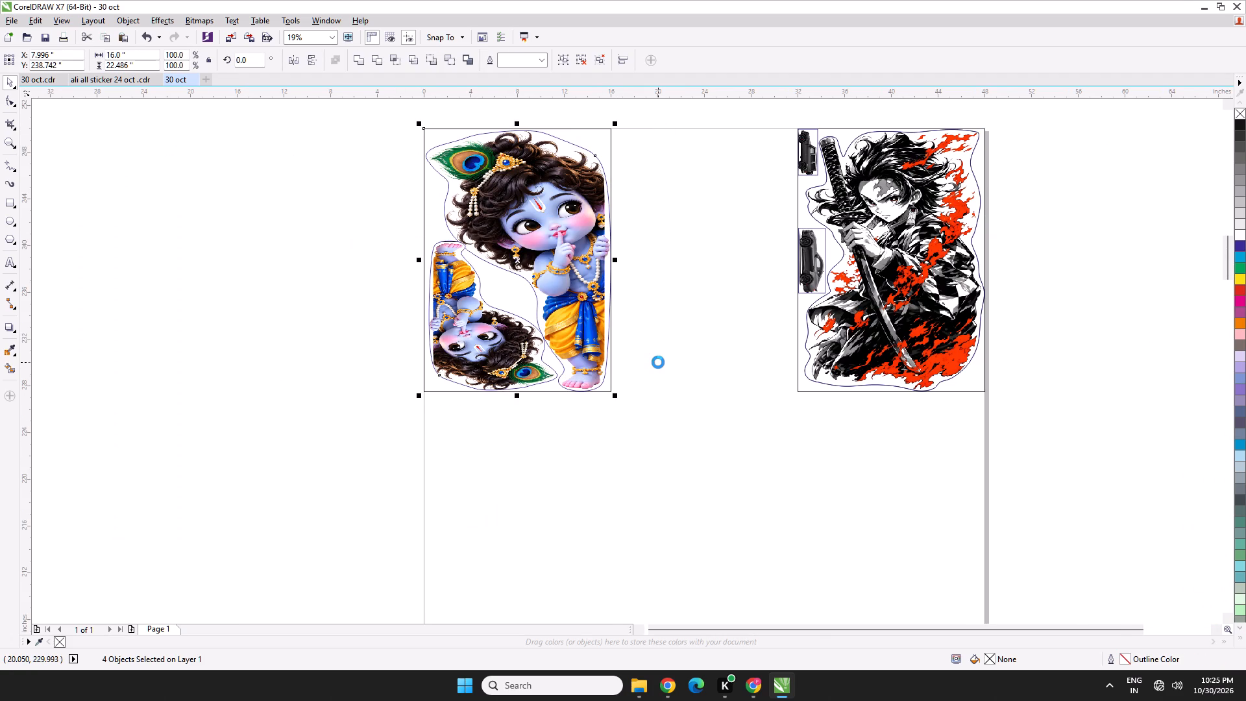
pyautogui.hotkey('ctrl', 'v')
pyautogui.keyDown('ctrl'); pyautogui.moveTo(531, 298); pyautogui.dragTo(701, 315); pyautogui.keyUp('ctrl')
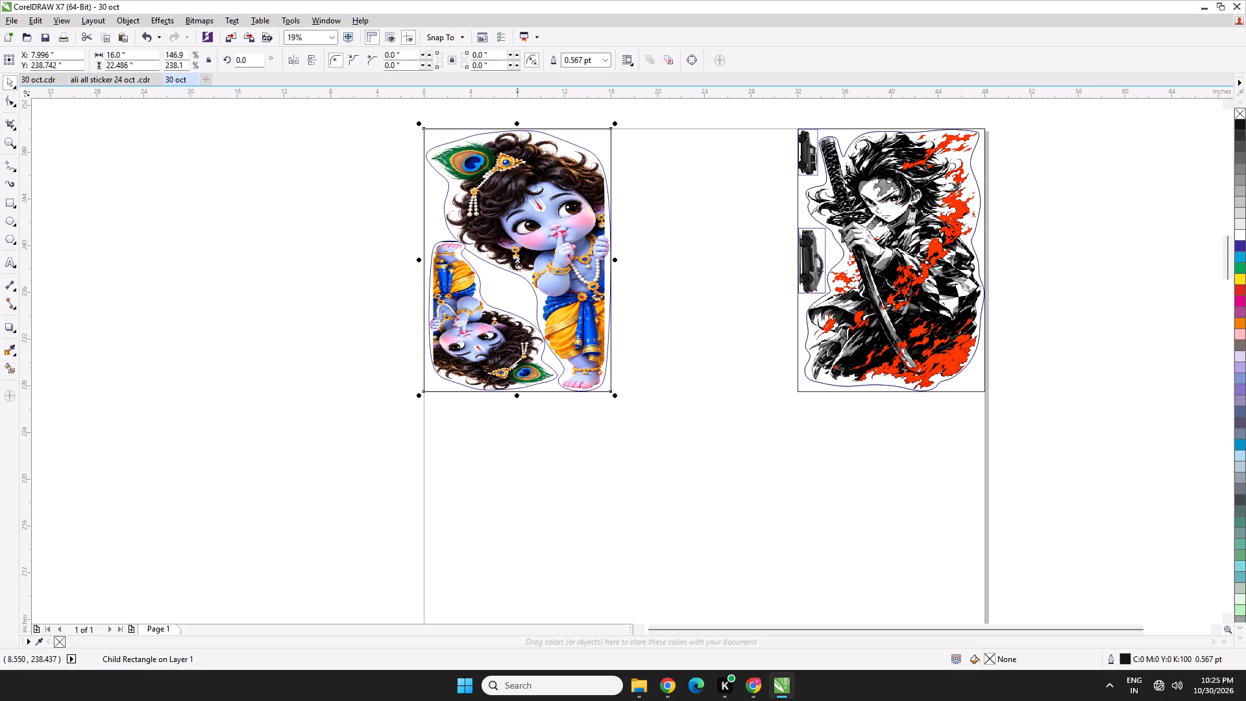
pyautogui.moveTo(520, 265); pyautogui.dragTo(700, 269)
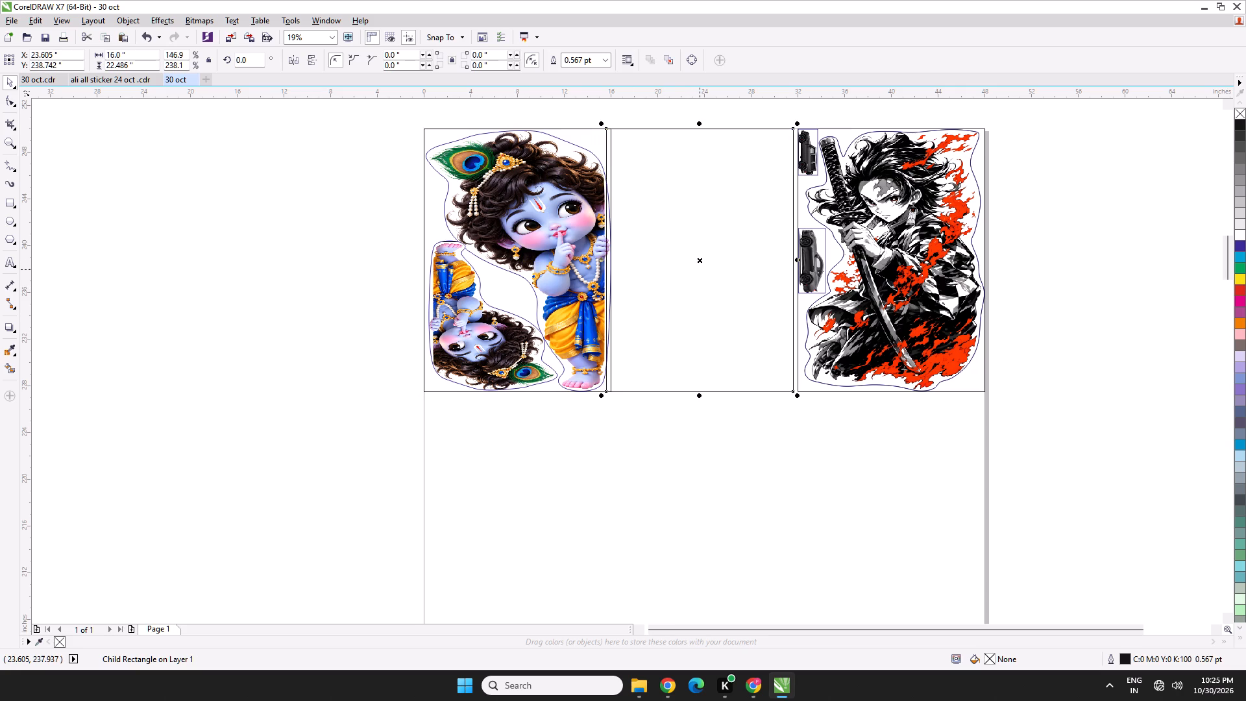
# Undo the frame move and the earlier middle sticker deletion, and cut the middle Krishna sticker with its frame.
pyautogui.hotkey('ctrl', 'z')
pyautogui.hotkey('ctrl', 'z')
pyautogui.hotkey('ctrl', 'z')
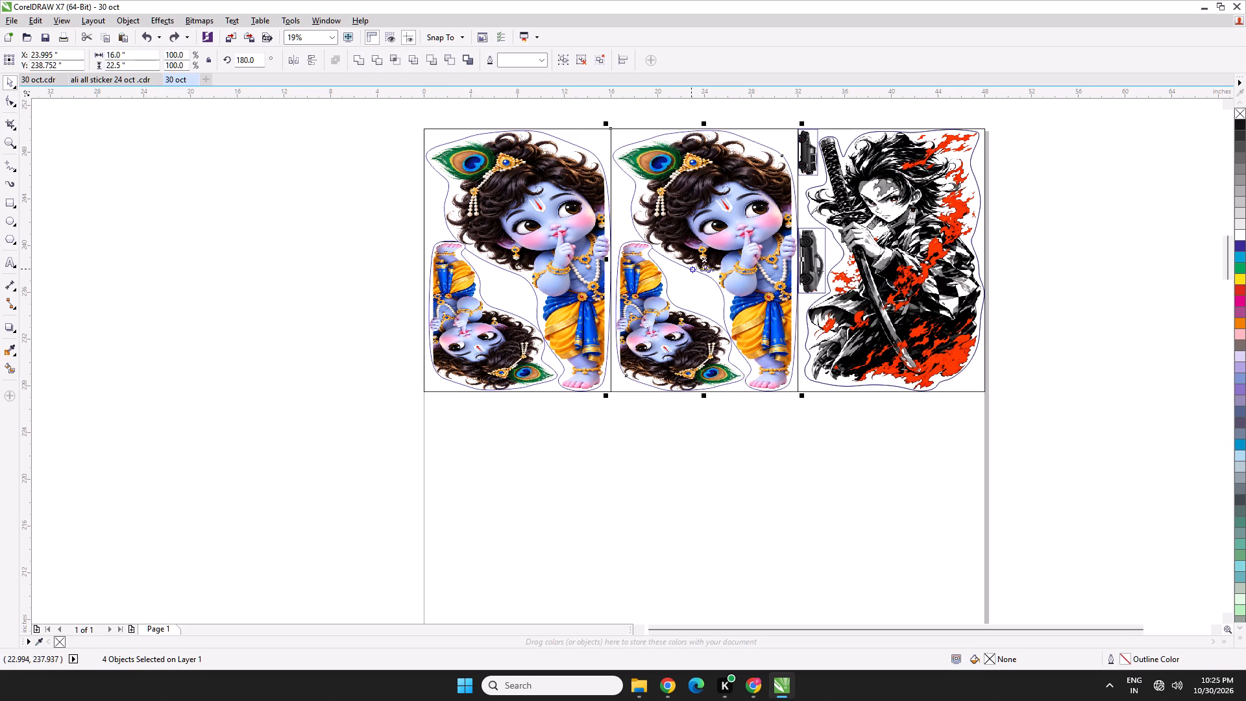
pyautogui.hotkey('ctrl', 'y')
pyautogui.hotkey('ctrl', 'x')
# Duplicate the first Krishna sticker with its frame and place the copy in the middle gap, centred at about X 24.135, Y 238.992 inches.
pyautogui.moveTo(629, 402); pyautogui.dragTo(370, 92)
pyautogui.hotkey('ctrl', 'd')
pyautogui.moveTo(482, 270); pyautogui.dragTo(668, 293)
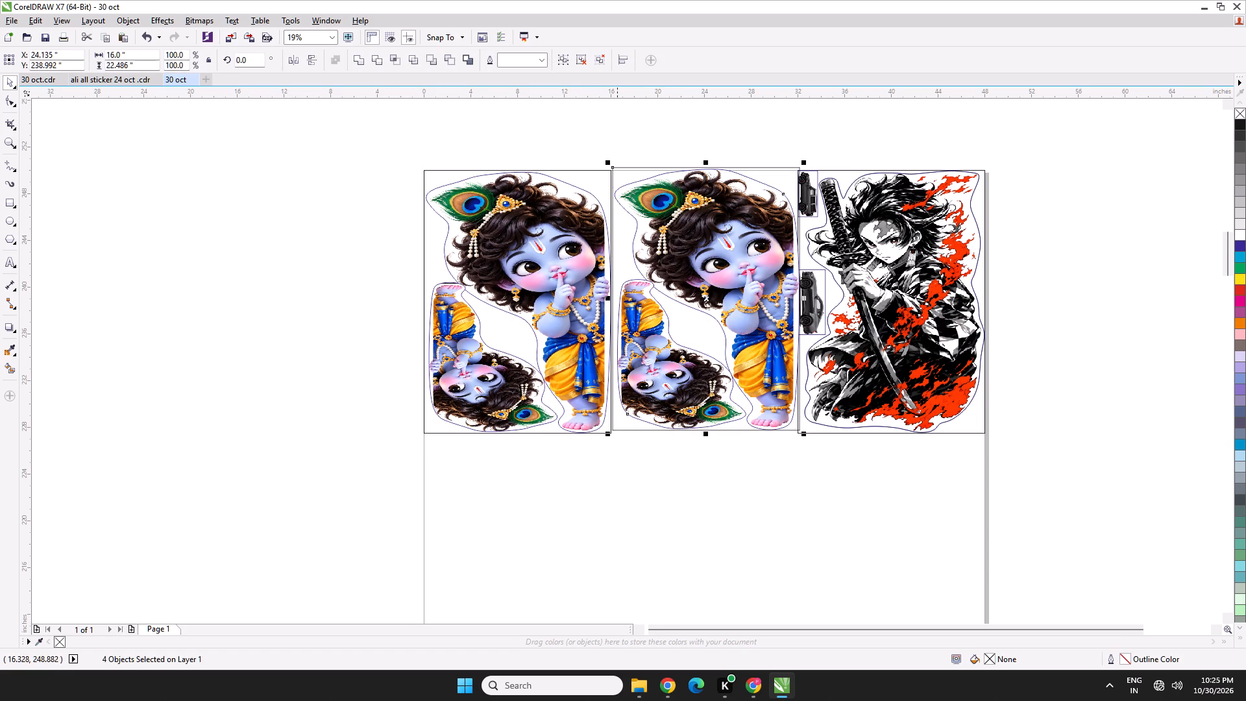
# Nudge the middle Krishna copy down and left to meet Tanjiro's frame at the page's top edge, centred at about X 23.995, Y 238.752 inches.
pyautogui.press('Down')
pyautogui.press('Down')
pyautogui.press('Down')
pyautogui.press('Down')
pyautogui.press('Down')
pyautogui.press('Down')
pyautogui.press('Down')
pyautogui.press('Down')
pyautogui.press('Down')
pyautogui.press('Down')
pyautogui.press('Down')
pyautogui.press('Down')
pyautogui.press('Down')
pyautogui.press('Down')
pyautogui.press('Down')
pyautogui.press('Down')
pyautogui.press('Down')
pyautogui.press('Down')
pyautogui.press('Down')
pyautogui.press('Down')
pyautogui.scroll(3, 806, 166)
pyautogui.scroll(1, 755, 146)
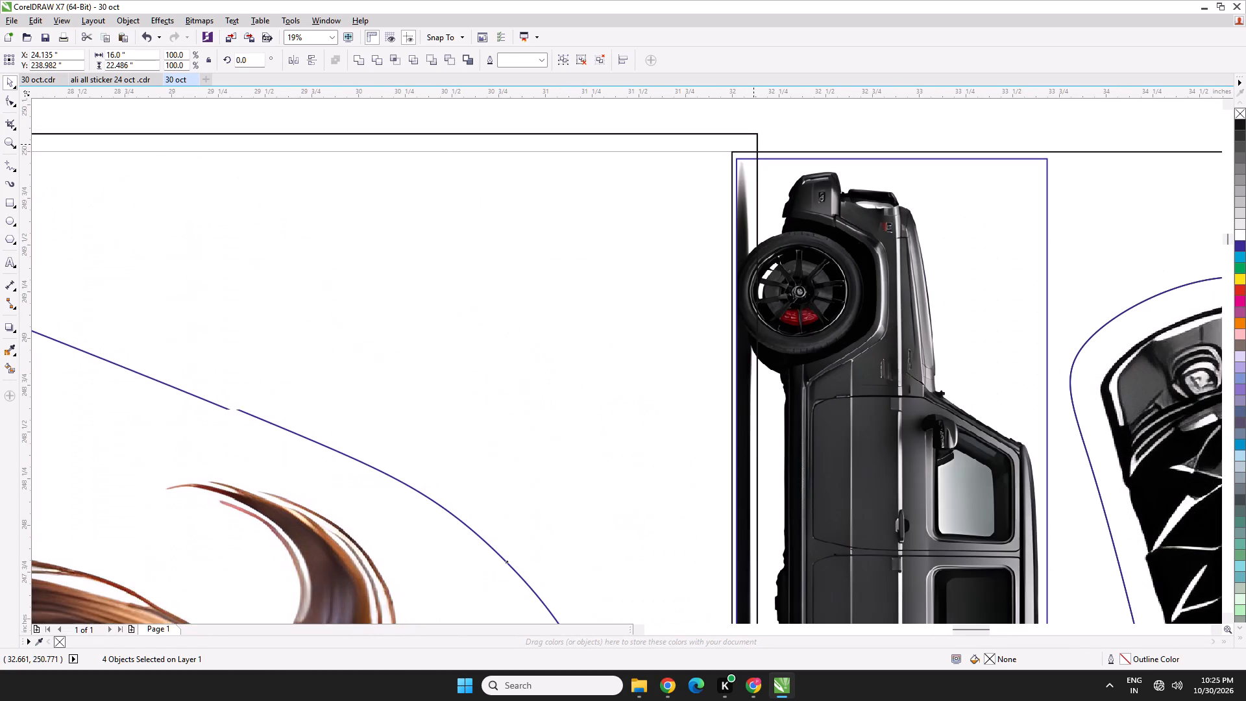
pyautogui.press('Left')
pyautogui.press('Left')
pyautogui.press('Left')
pyautogui.press('Left')
pyautogui.press('Left')
pyautogui.press('Left')
pyautogui.press('Left')
pyautogui.press('Left')
pyautogui.press('Left')
pyautogui.press('Left')
pyautogui.press('Left')
pyautogui.press('Left')
pyautogui.press('Left')
pyautogui.press('Left')
pyautogui.press('Left')
pyautogui.press('Left')
pyautogui.press('Left')
pyautogui.press('Left')
pyautogui.press('Left')
pyautogui.press('Left')
pyautogui.scroll(1, 735, 145)
pyautogui.press('Down')
pyautogui.press('Down')
pyautogui.press('Right')
pyautogui.press('Up')
pyautogui.scroll(-1, 722, 162)
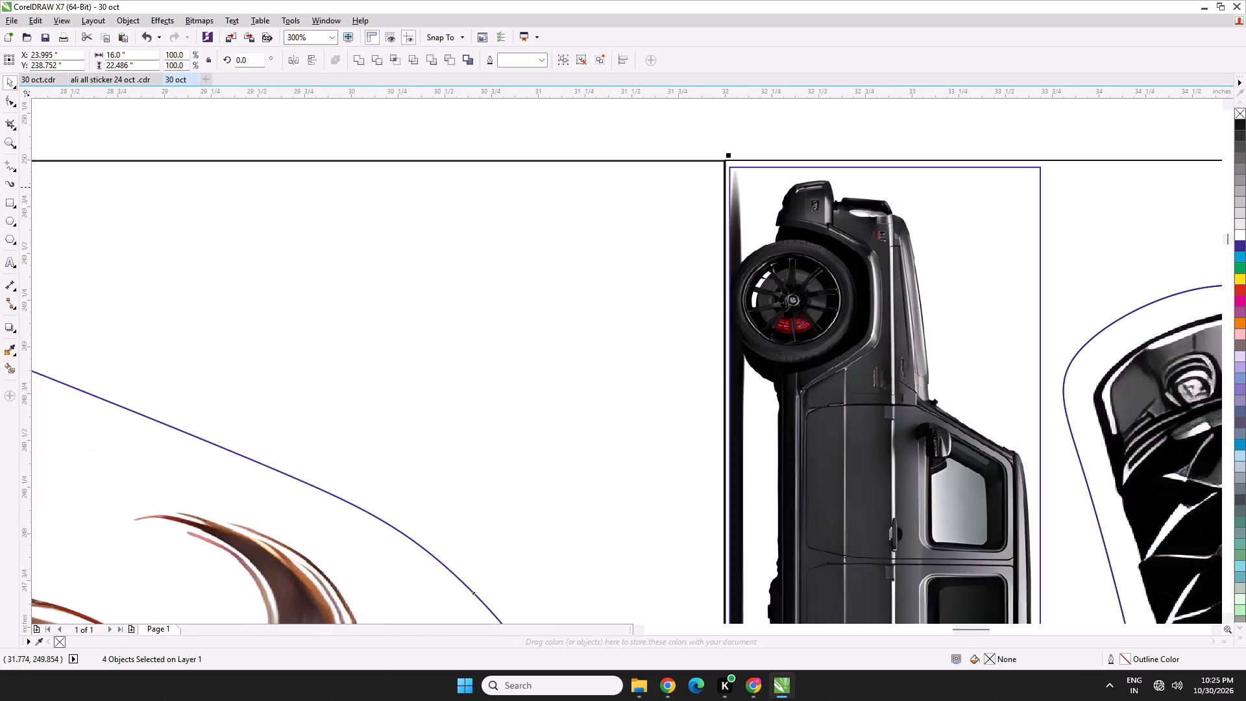
# Select the first Krishna sticker with its frame and nudge it up to the middle one's top edge, centred at about Y 238.752 inches.
pyautogui.scroll(-3, 626, 187)
pyautogui.scroll(3, 252, 188)
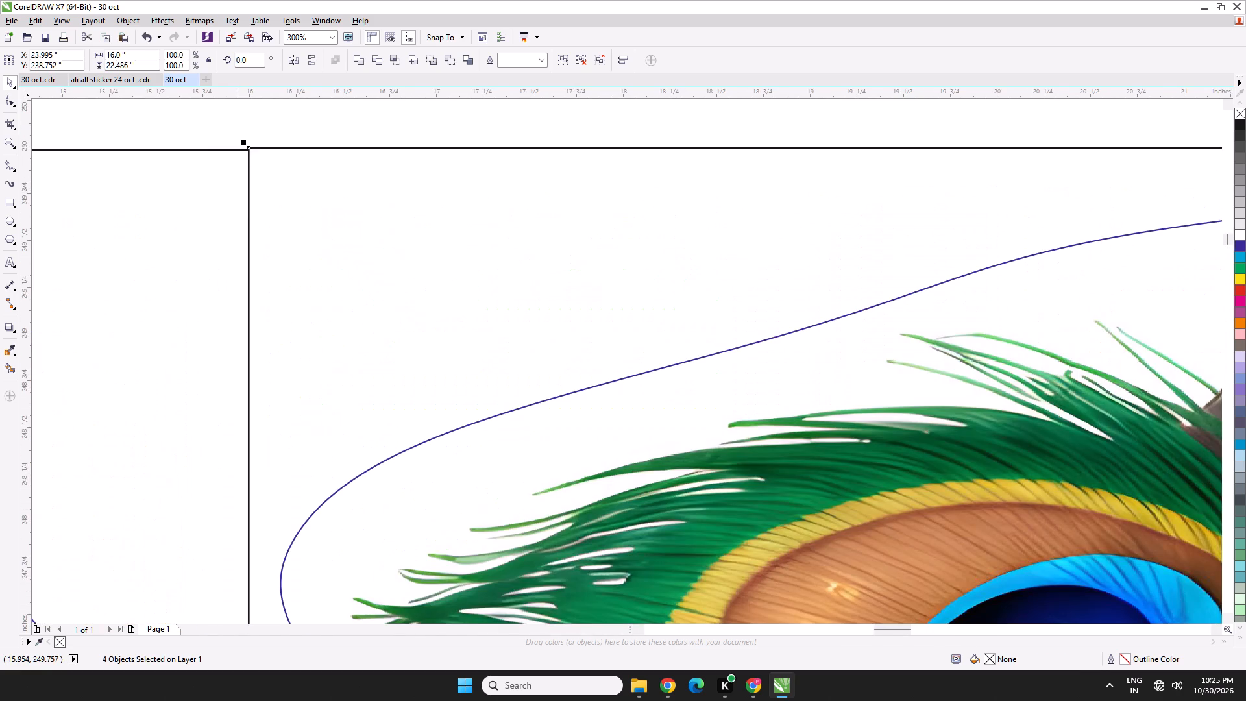
pyautogui.scroll(3, 241, 151)
pyautogui.moveTo(299, 173); pyautogui.dragTo(630, 198, button='middle')
pyautogui.scroll(-1, 573, 212)
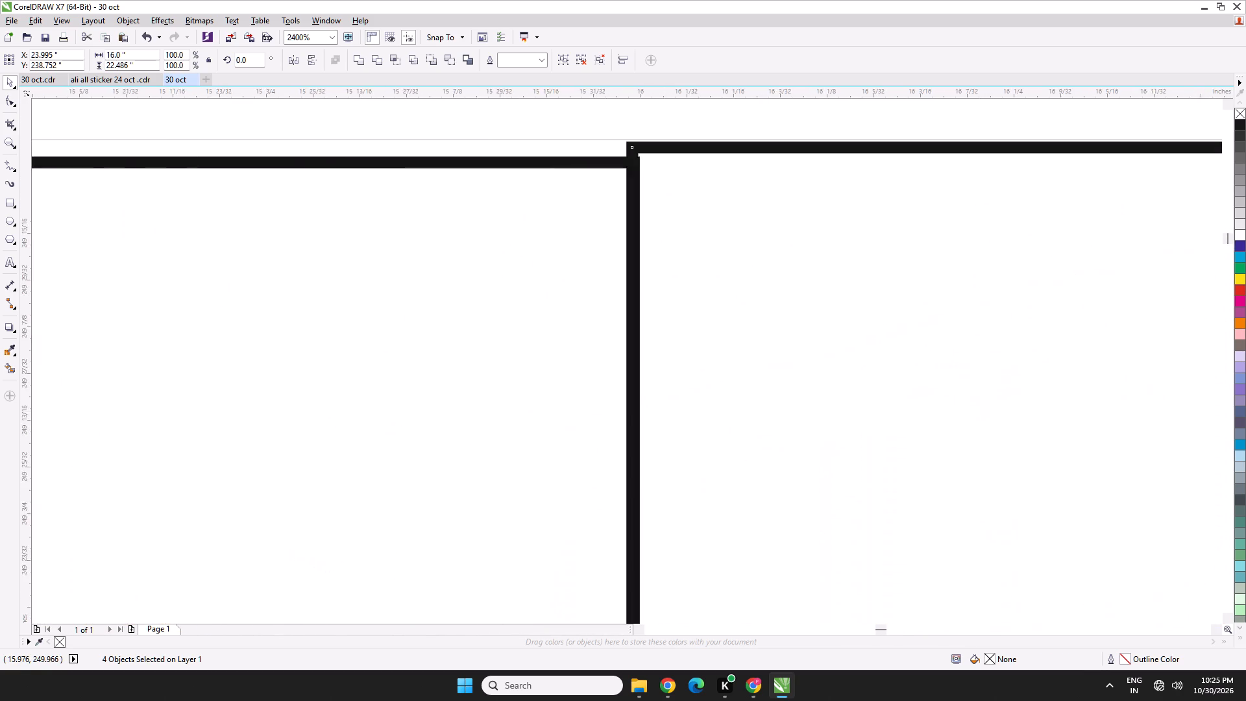
pyautogui.scroll(-3, 554, 216)
pyautogui.moveTo(465, 262); pyautogui.dragTo(847, 189, button='middle')
pyautogui.scroll(-2, 848, 191)
pyautogui.scroll(-1, 475, 273)
pyautogui.moveTo(477, 268); pyautogui.dragTo(507, 200, button='middle')
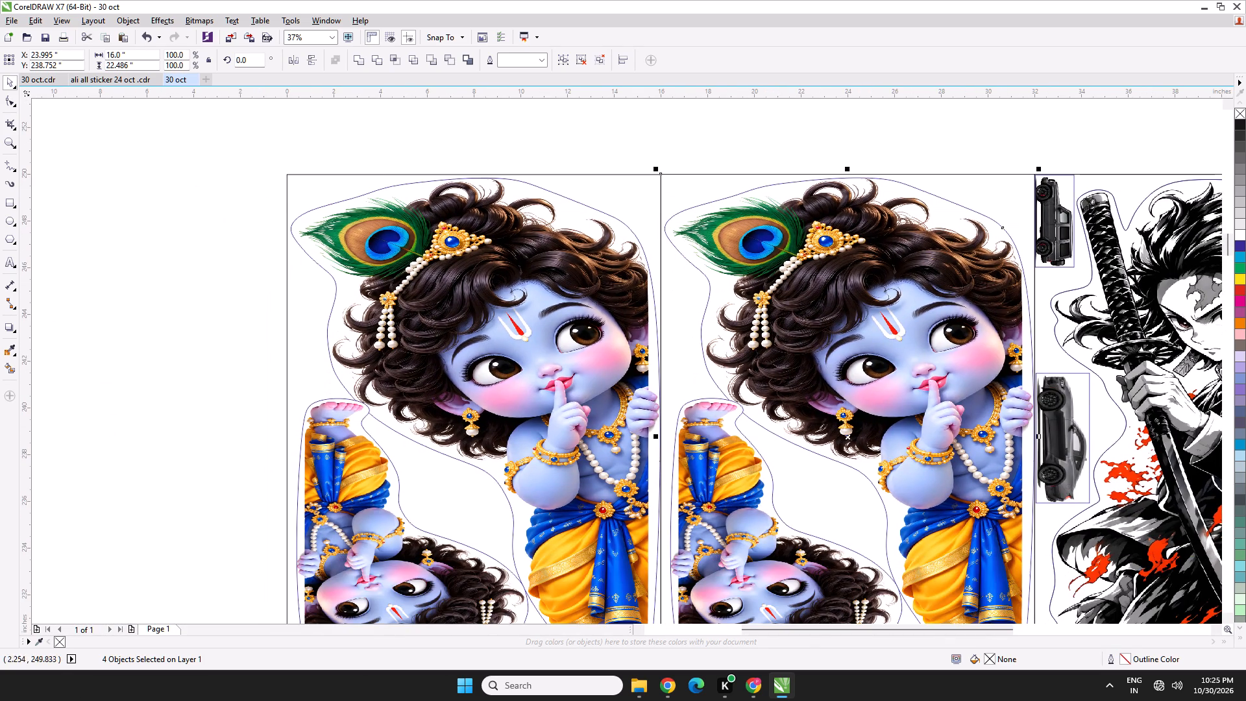
pyautogui.moveTo(247, 151); pyautogui.dragTo(722, 636)
pyautogui.moveTo(464, 284); pyautogui.dragTo(463, 188, button='middle')
pyautogui.moveTo(700, 600); pyautogui.dragTo(697, 596)
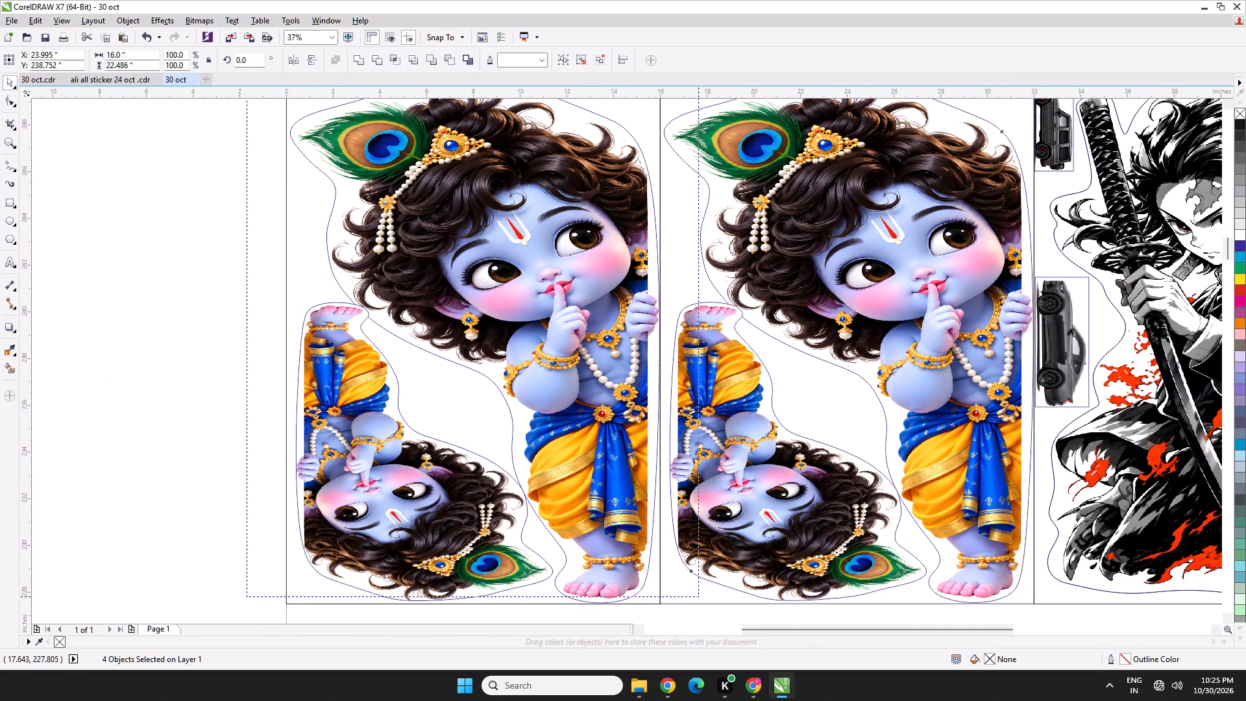
pyautogui.moveTo(697, 596); pyautogui.dragTo(677, 621)
pyautogui.scroll(1, 621, 455)
pyautogui.moveTo(698, 420); pyautogui.dragTo(583, 697, button='middle')
pyautogui.moveTo(589, 368); pyautogui.dragTo(562, 694, button='middle')
pyautogui.scroll(2, 568, 288)
pyautogui.press('Up')
pyautogui.scroll(1, 532, 343)
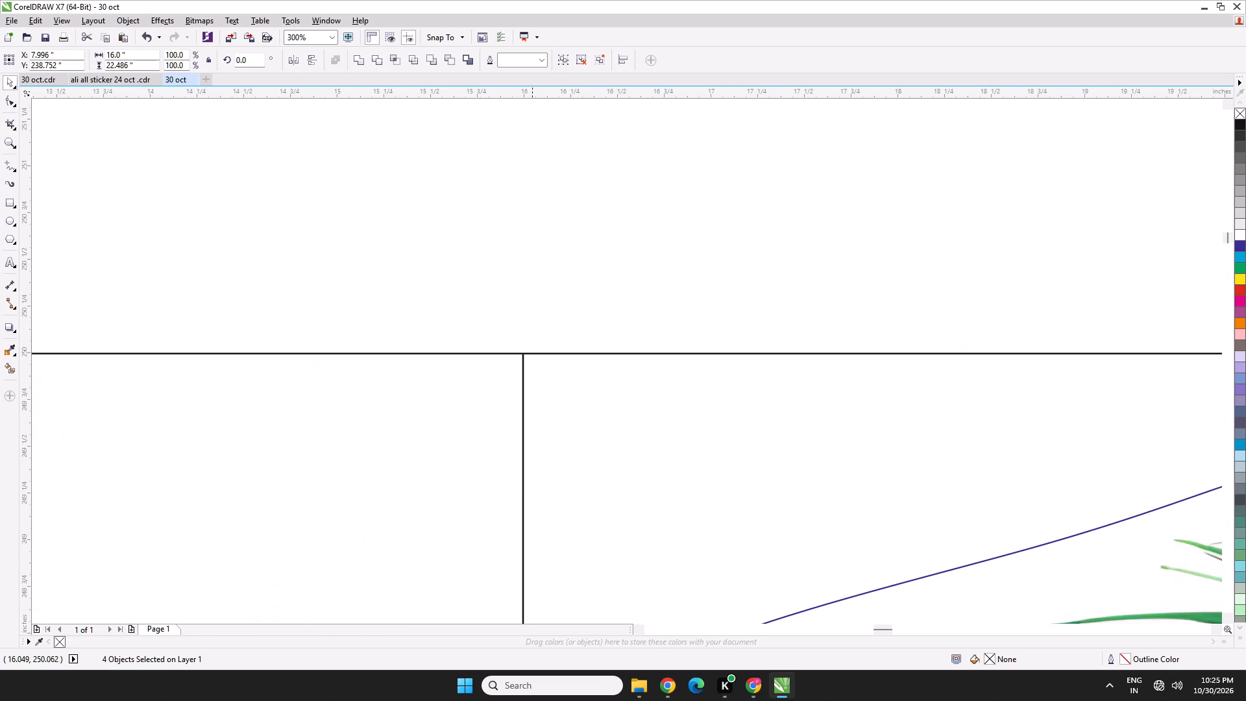
# Examine how the bottom frame edges of the two Krishna stickers and the Tanjiro sticker line up.
pyautogui.scroll(-9, 531, 351)
pyautogui.moveTo(554, 417); pyautogui.dragTo(749, 0, button='middle')
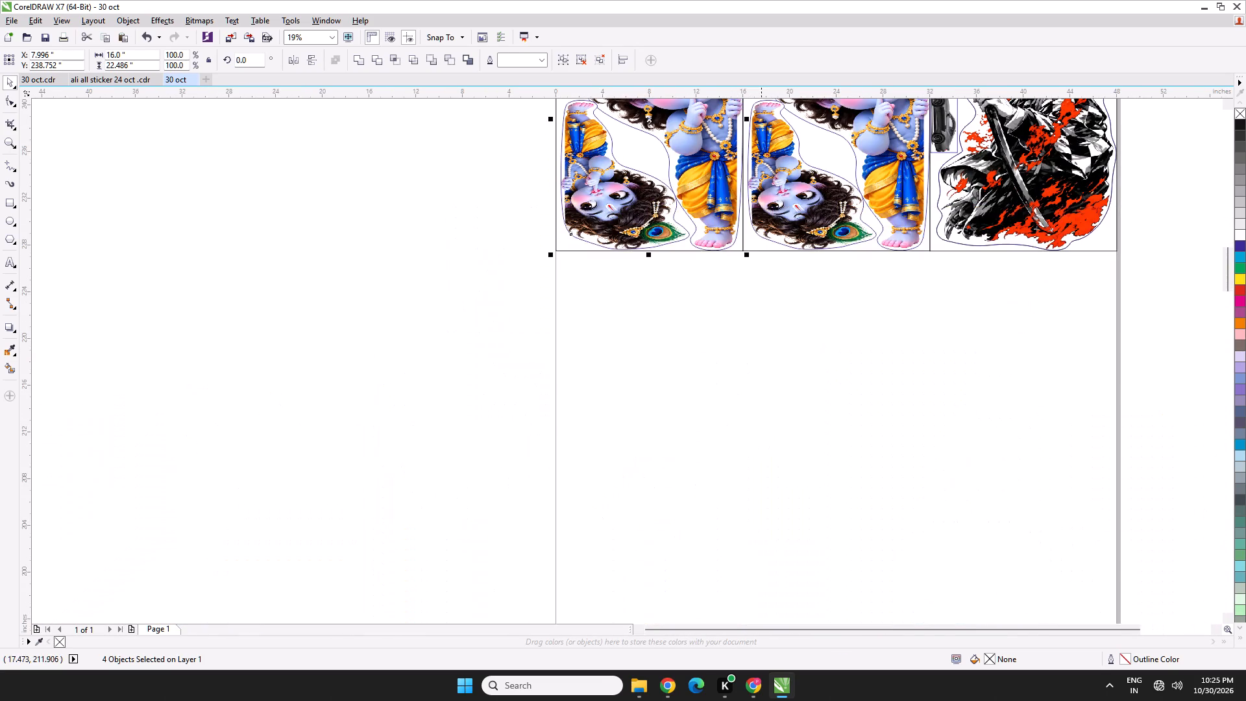
pyautogui.scroll(4, 763, 242)
pyautogui.scroll(1, 720, 290)
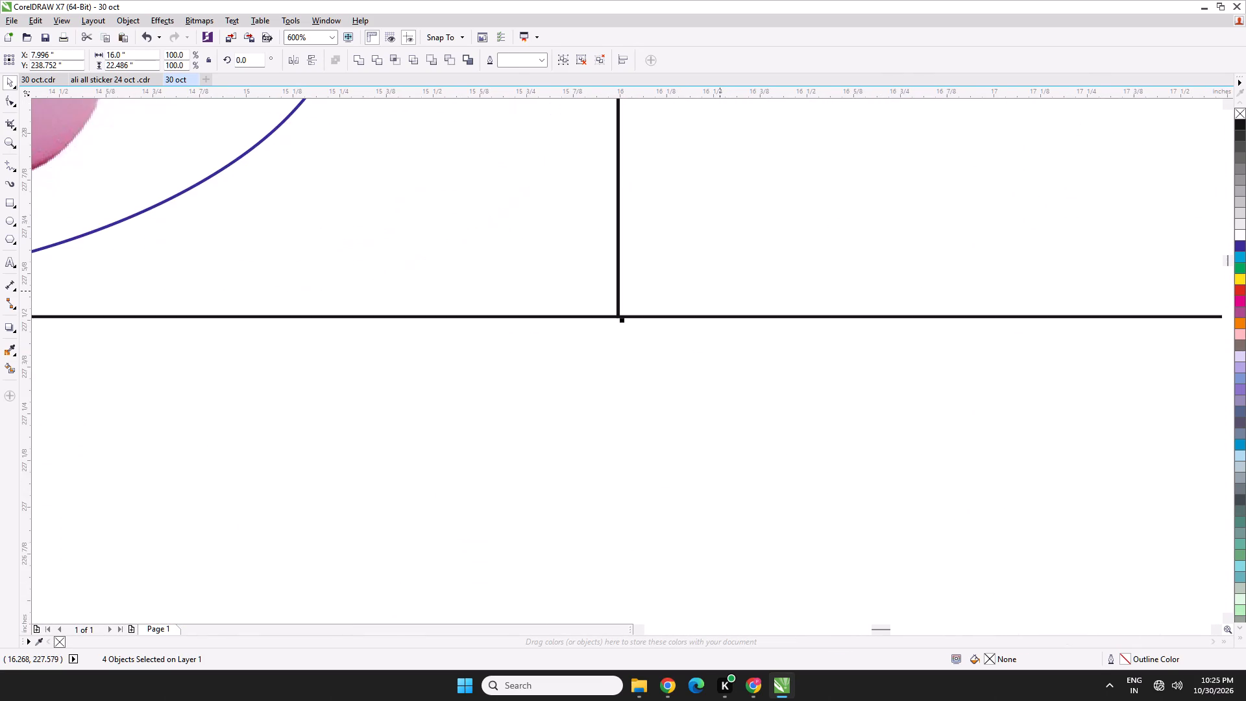
pyautogui.scroll(-7, 720, 291)
pyautogui.moveTo(720, 297); pyautogui.dragTo(339, 418, button='middle')
pyautogui.scroll(-1, 718, 298)
pyautogui.moveTo(293, 431); pyautogui.dragTo(0, 448, button='right')
pyautogui.click(670, 514)
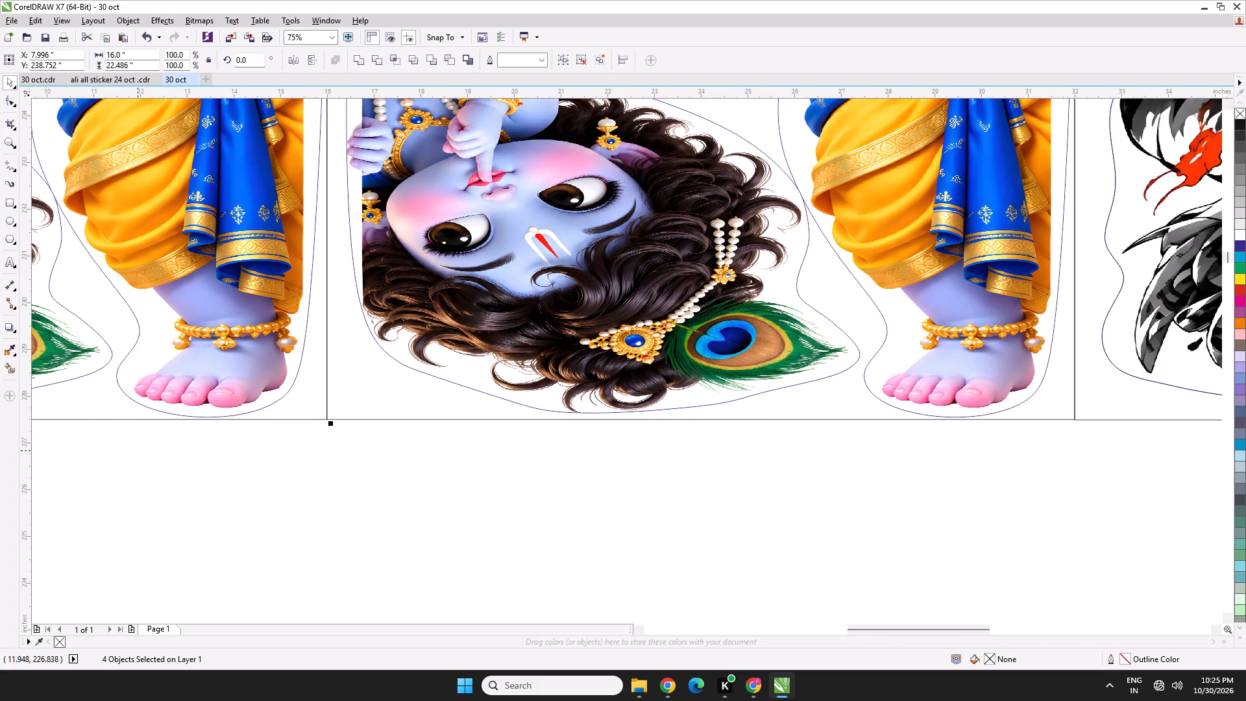
pyautogui.moveTo(671, 516); pyautogui.dragTo(0, 398, button='middle')
pyautogui.scroll(3, 321, 320)
pyautogui.moveTo(424, 297); pyautogui.dragTo(141, 376, button='middle')
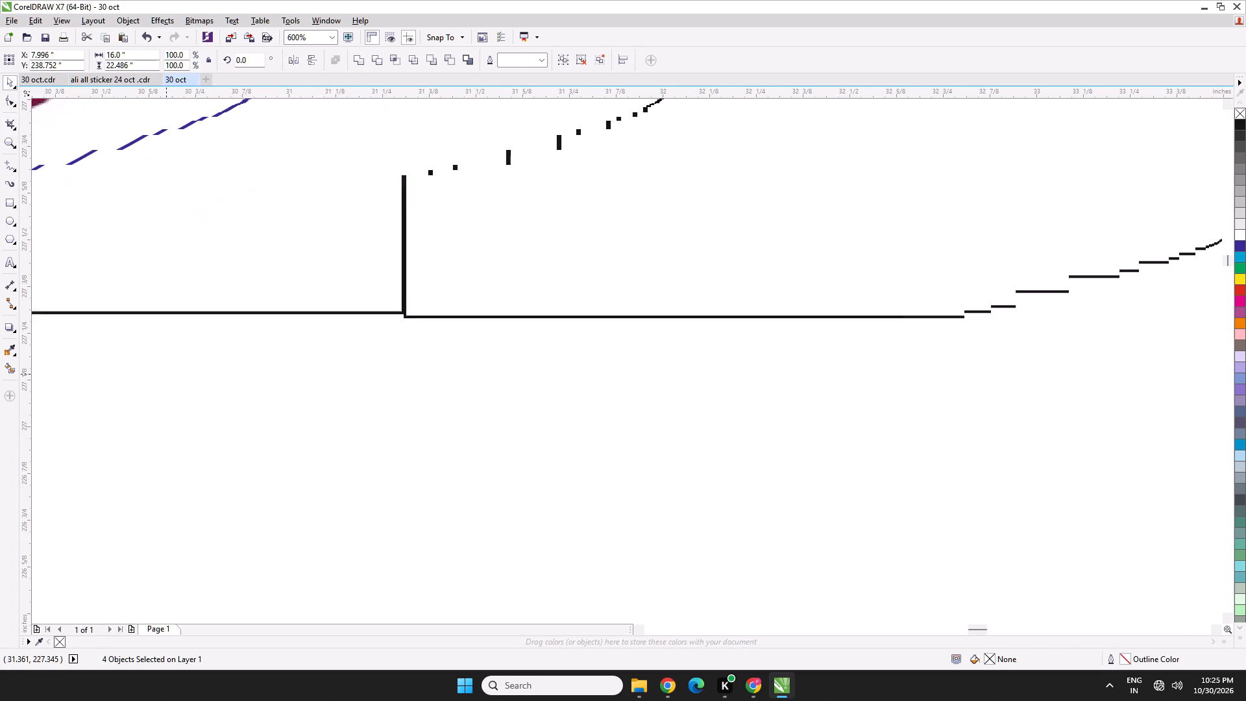
pyautogui.moveTo(141, 376); pyautogui.dragTo(38, 396, button='middle')
pyautogui.scroll(-4, 171, 391)
pyautogui.moveTo(177, 396); pyautogui.dragTo(411, 312)
pyautogui.moveTo(419, 310); pyautogui.dragTo(411, 312, button='middle')
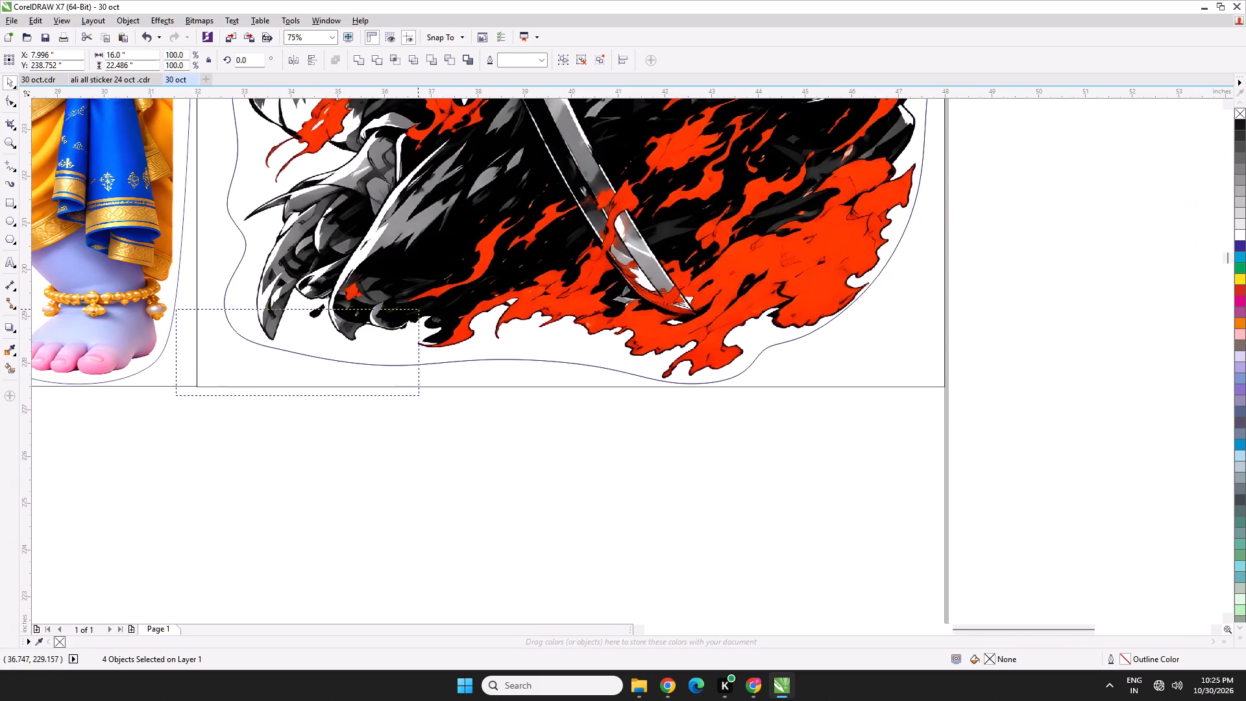
pyautogui.moveTo(411, 312); pyautogui.dragTo(0, 386, button='middle')
pyautogui.moveTo(411, 312); pyautogui.dragTo(650, 297)
pyautogui.scroll(-1, 0, 373)
pyautogui.moveTo(0, 373); pyautogui.dragTo(707, 296, button='middle')
pyautogui.moveTo(333, 487); pyautogui.dragTo(792, 371, button='middle')
# Select both Krishna stickers with their frames and set their combined height to 22.5 inches.
pyautogui.scroll(-2, 333, 488)
pyautogui.scroll(-1, 792, 371)
pyautogui.scroll(-2, 338, 385)
pyautogui.moveTo(166, 410); pyautogui.dragTo(406, 194)
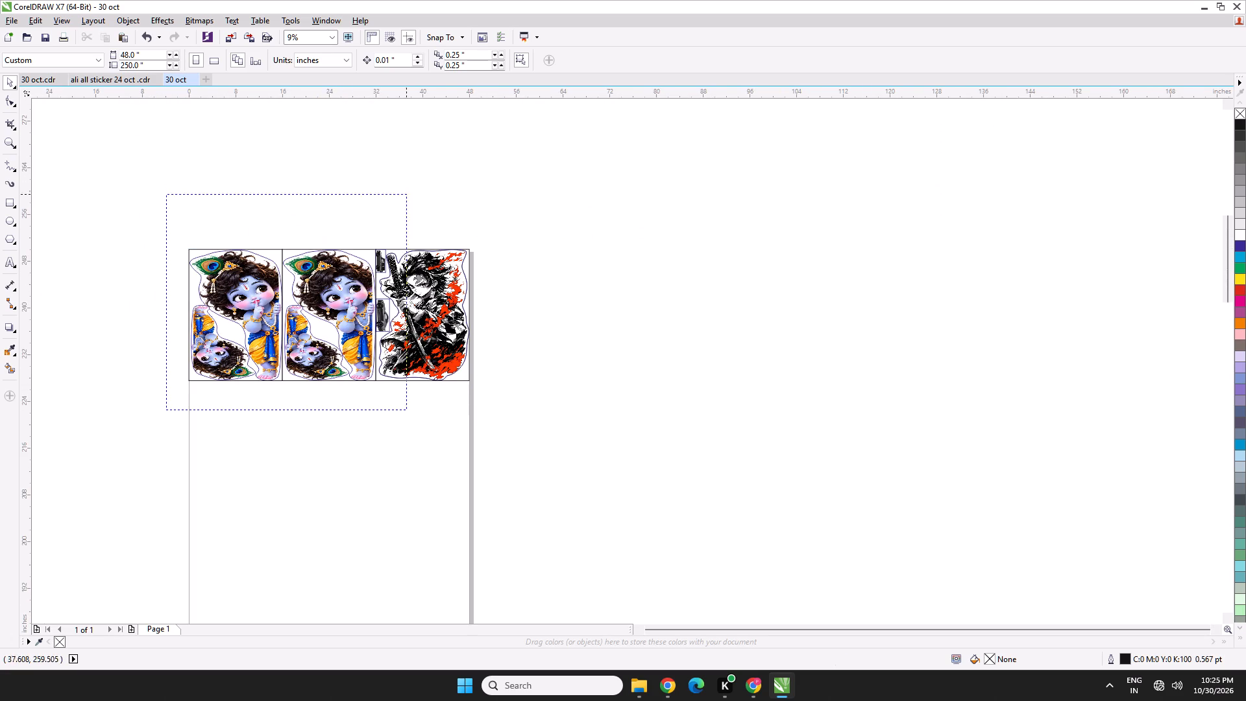
pyautogui.moveTo(406, 194); pyautogui.dragTo(379, 214)
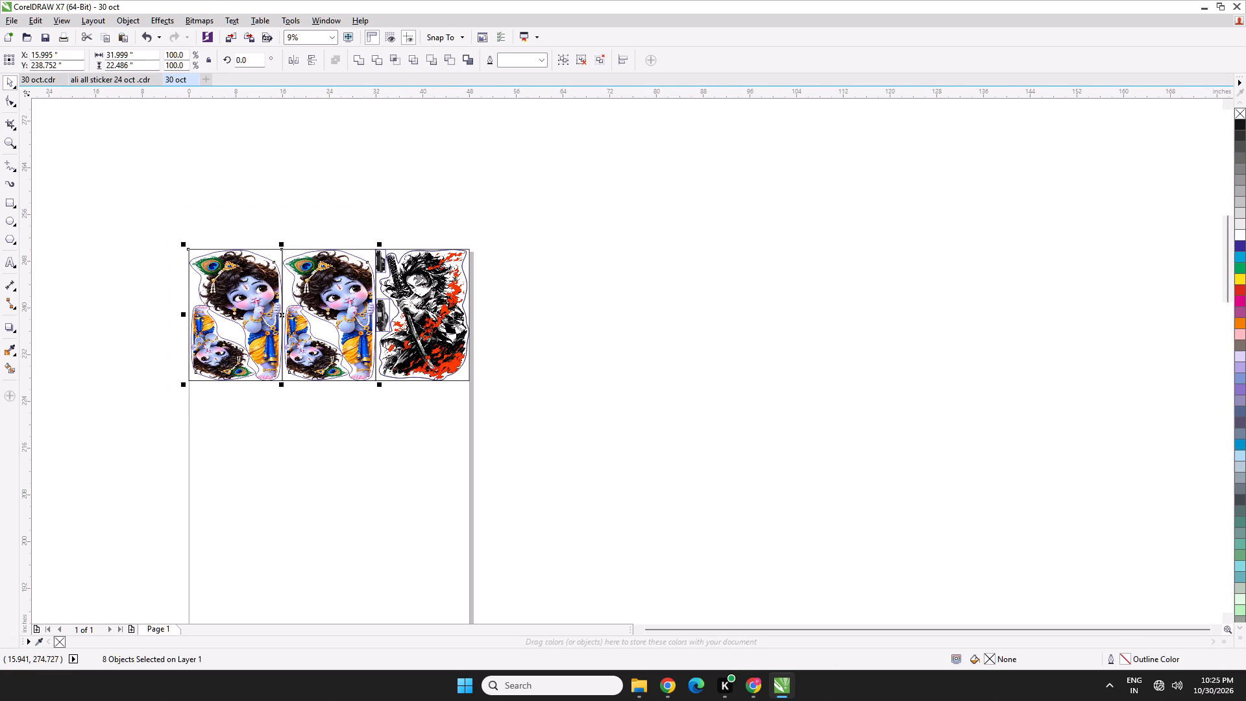
pyautogui.doubleClick(114, 60)
pyautogui.write('22.5')
pyautogui.press('Return')
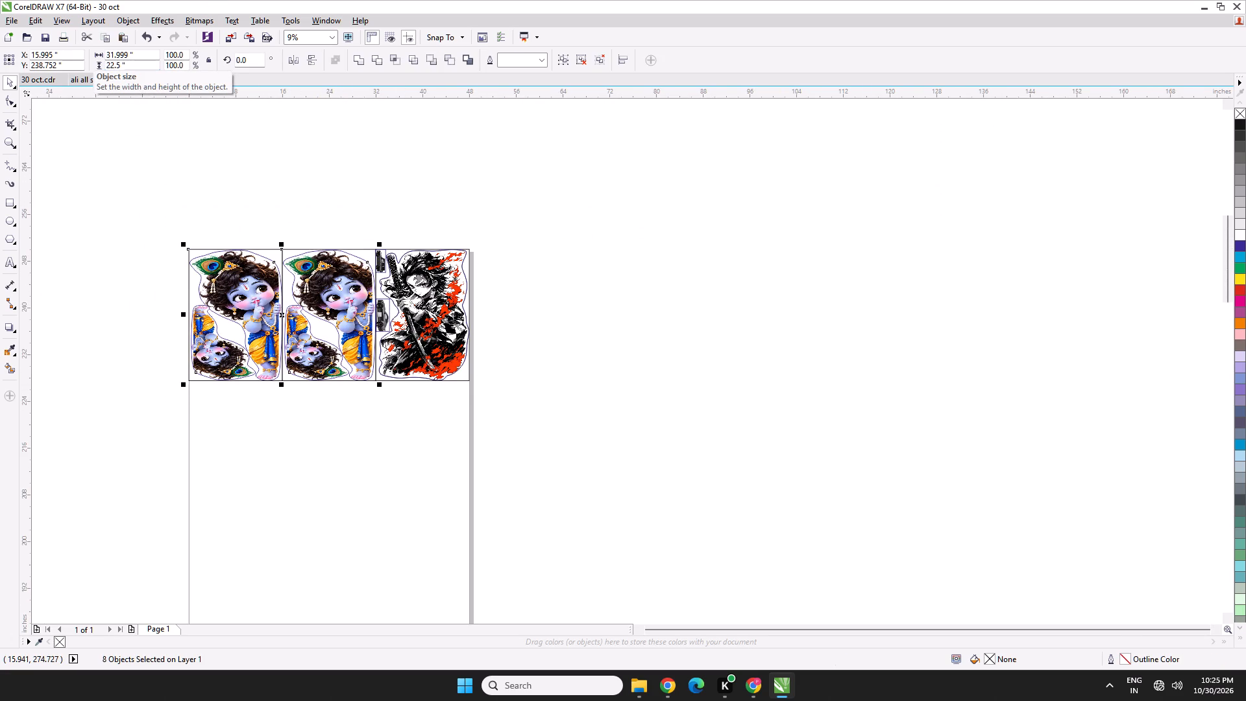
# Shift both Krishna stickers slightly down to meet the top edge of Tanjiro's frame, centred at about Y 238.748 inches.
pyautogui.scroll(4, 345, 236)
pyautogui.scroll(5, 481, 315)
pyautogui.press('Down')
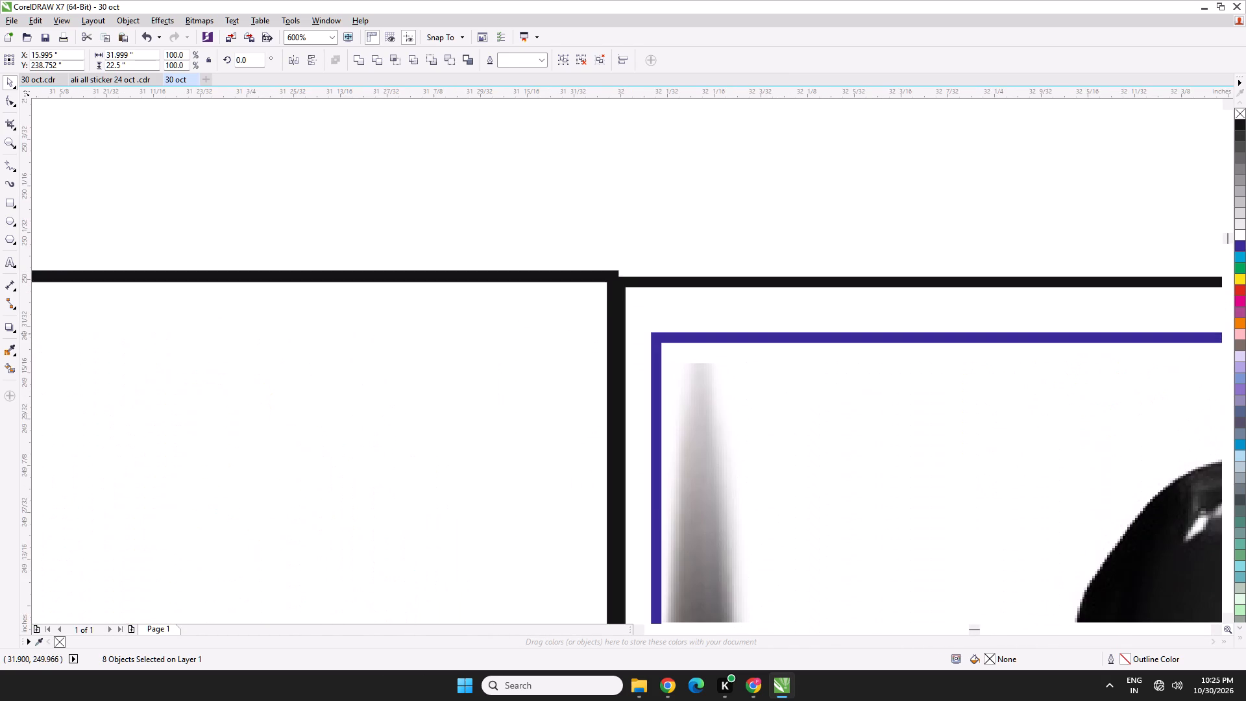
pyautogui.press('Up')
pyautogui.scroll(4, 600, 286)
pyautogui.moveTo(674, 233); pyautogui.dragTo(674, 254)
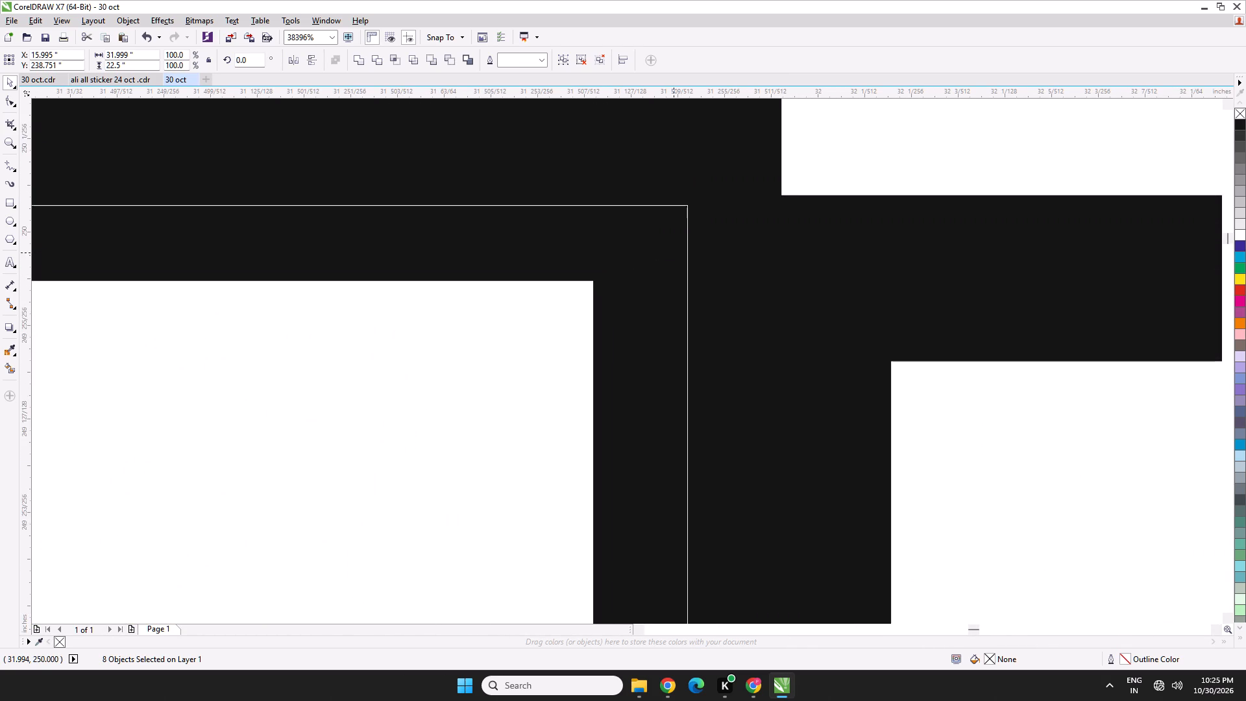
pyautogui.moveTo(674, 254); pyautogui.dragTo(696, 278)
pyautogui.moveTo(692, 280); pyautogui.dragTo(691, 295)
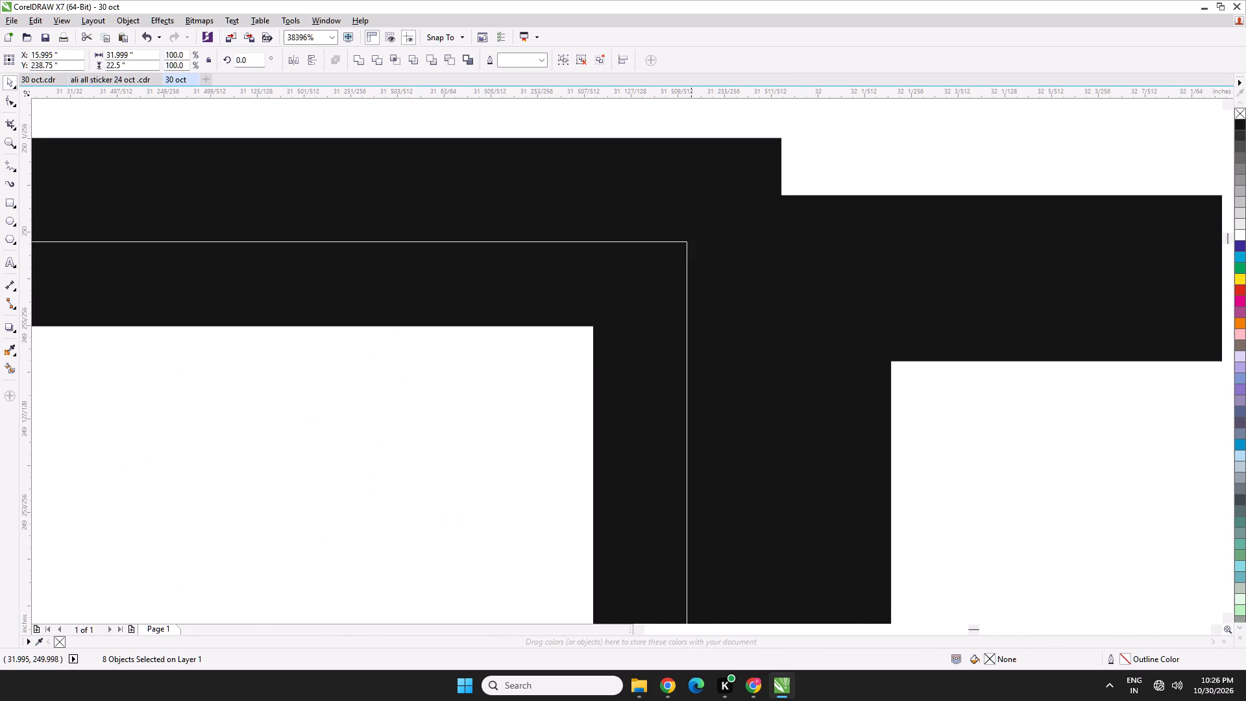
pyautogui.moveTo(691, 295); pyautogui.dragTo(694, 330)
# Inspect the top and bottom frame edges across the three-sticker row and clear the selection.
pyautogui.scroll(-8, 694, 330)
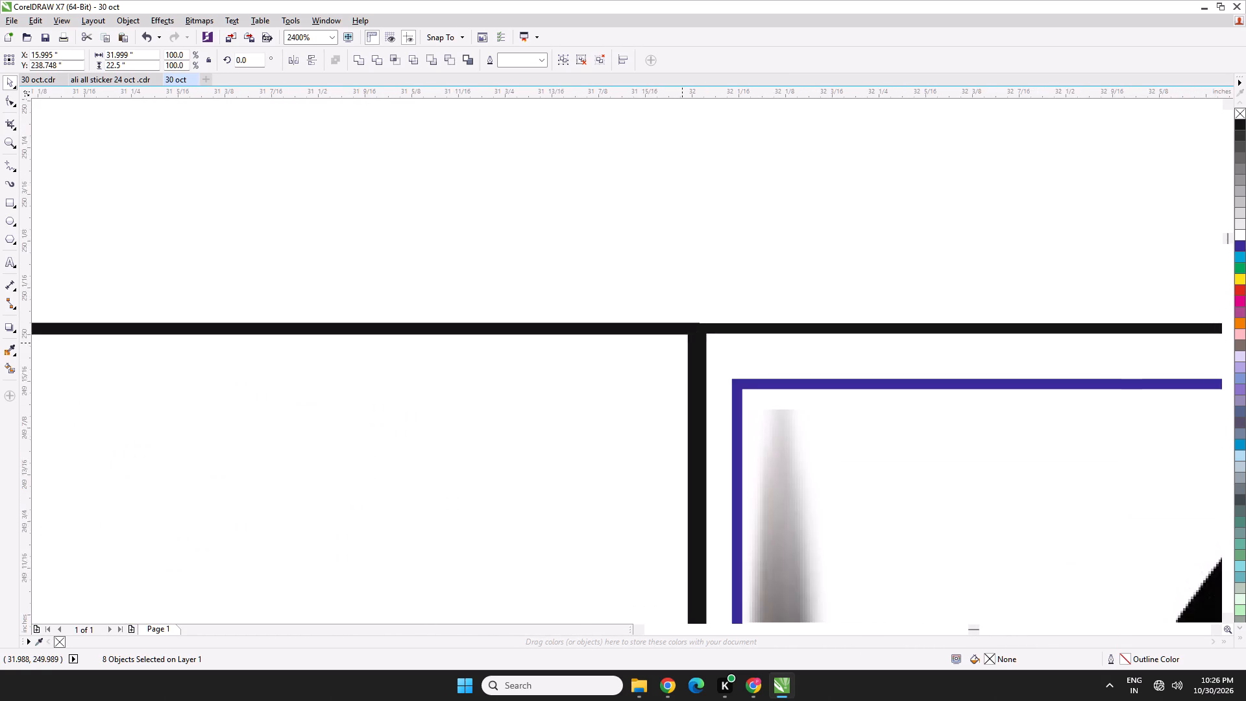
pyautogui.scroll(-1, 681, 343)
pyautogui.moveTo(683, 341); pyautogui.dragTo(1069, 252, button='middle')
pyautogui.scroll(-2, 540, 273)
pyautogui.moveTo(439, 315); pyautogui.dragTo(755, 293, button='middle')
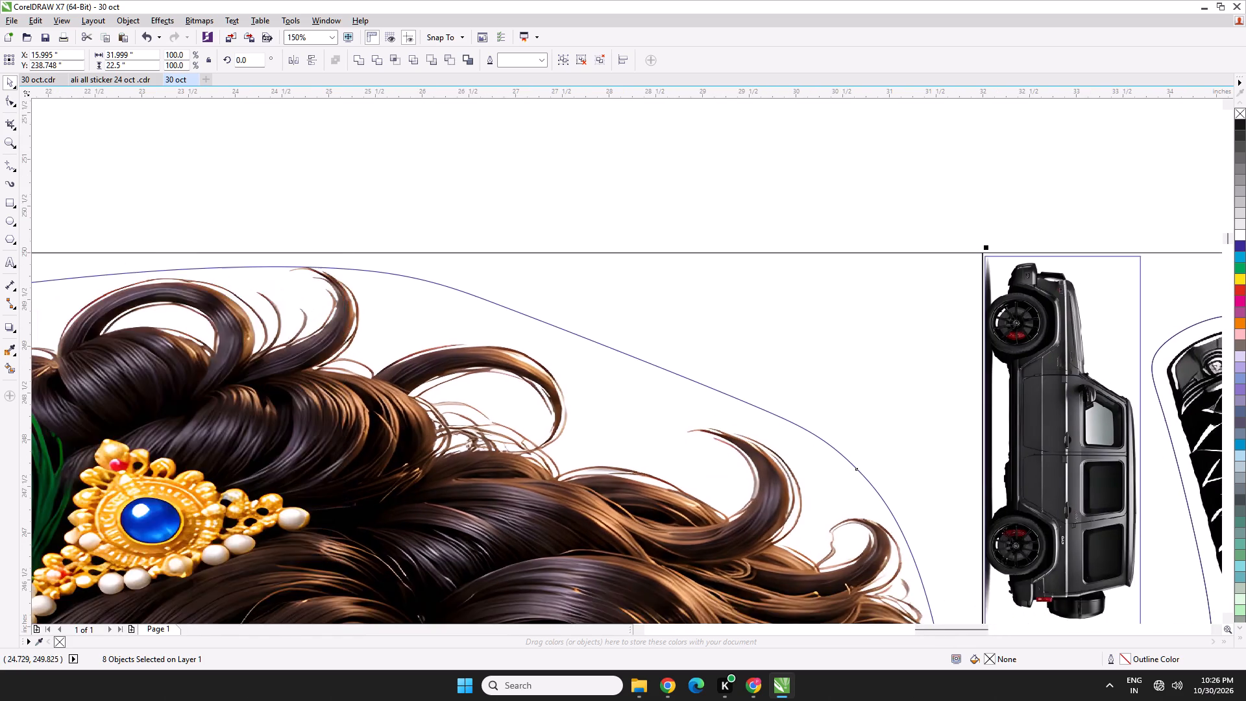
pyautogui.moveTo(169, 241); pyautogui.dragTo(777, 287, button='middle')
pyautogui.scroll(-2, 495, 343)
pyautogui.moveTo(489, 345); pyautogui.dragTo(602, 2, button='middle')
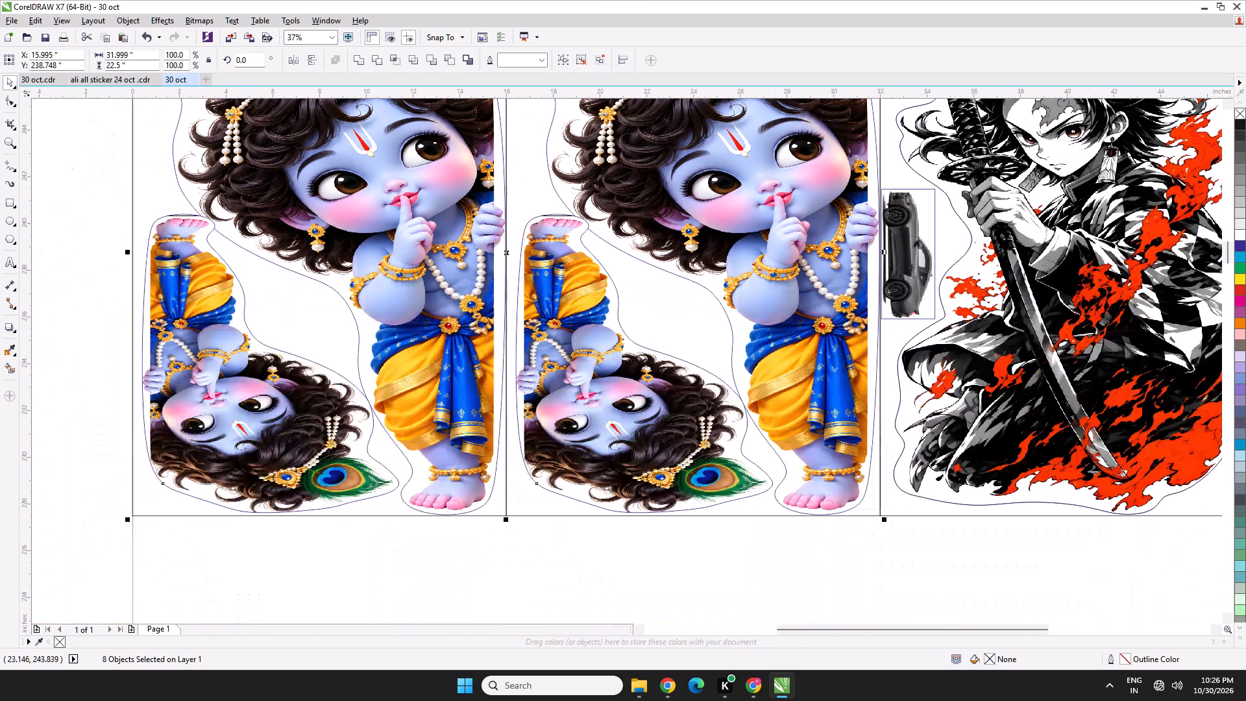
pyautogui.scroll(4, 886, 527)
pyautogui.scroll(-4, 886, 527)
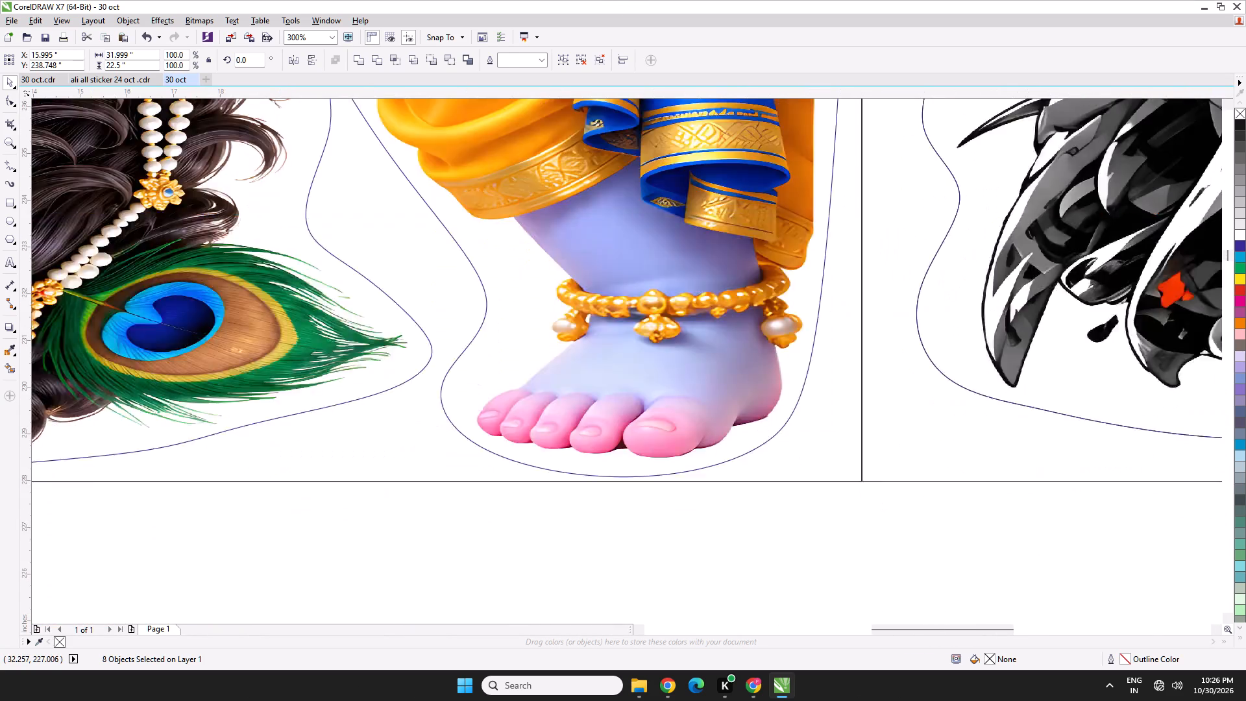
pyautogui.scroll(-3, 876, 511)
pyautogui.moveTo(839, 476); pyautogui.dragTo(811, 347, button='middle')
pyautogui.scroll(1, 829, 453)
pyautogui.click(822, 477)
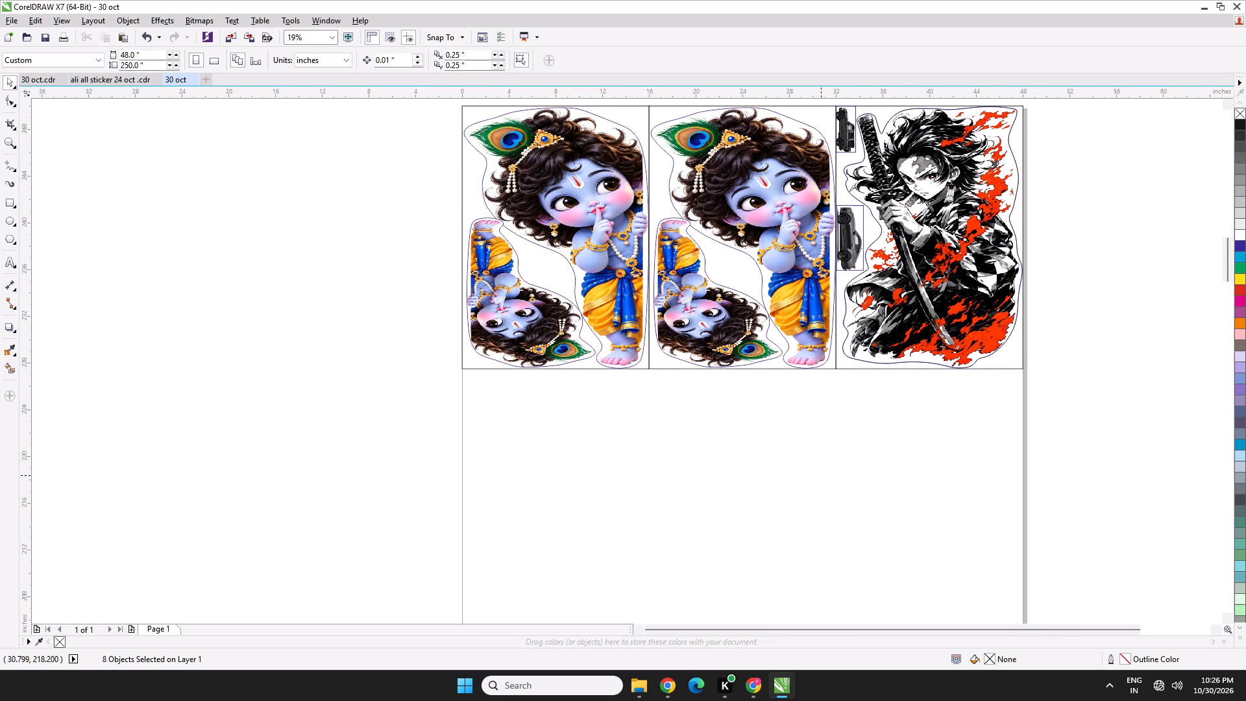
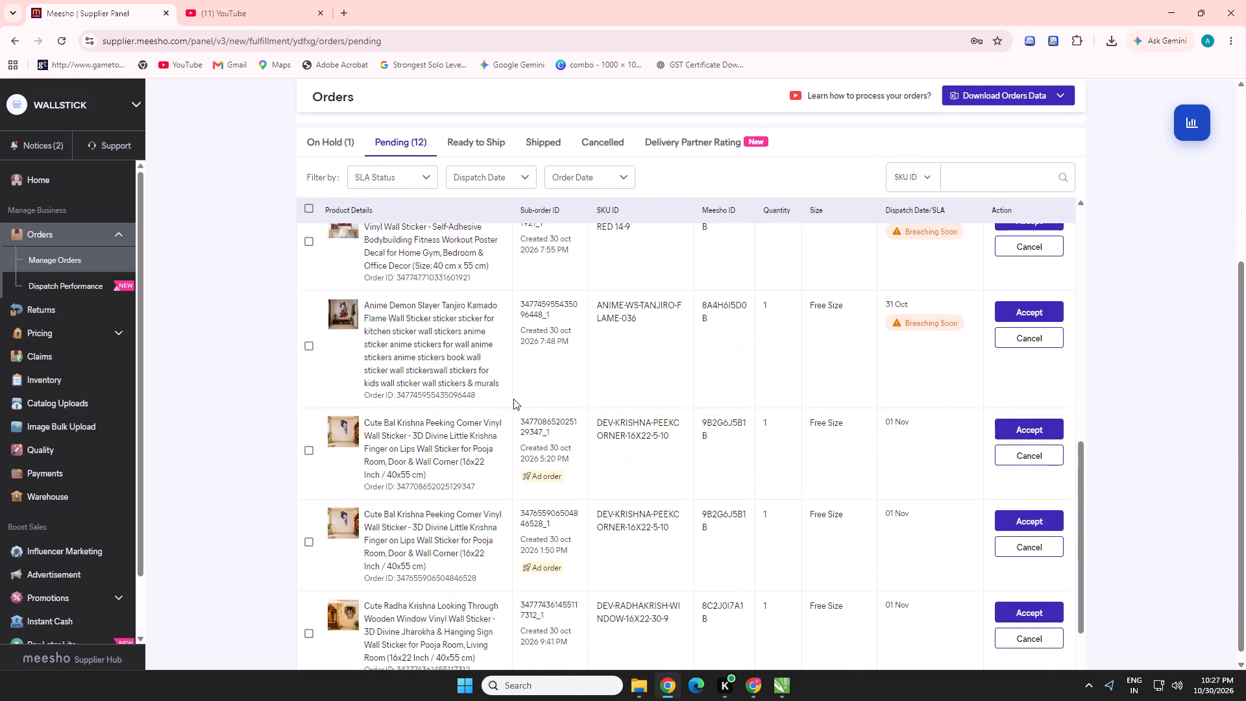
pyautogui.scroll(-9, 513, 399)
pyautogui.scroll(7, 316, 611)
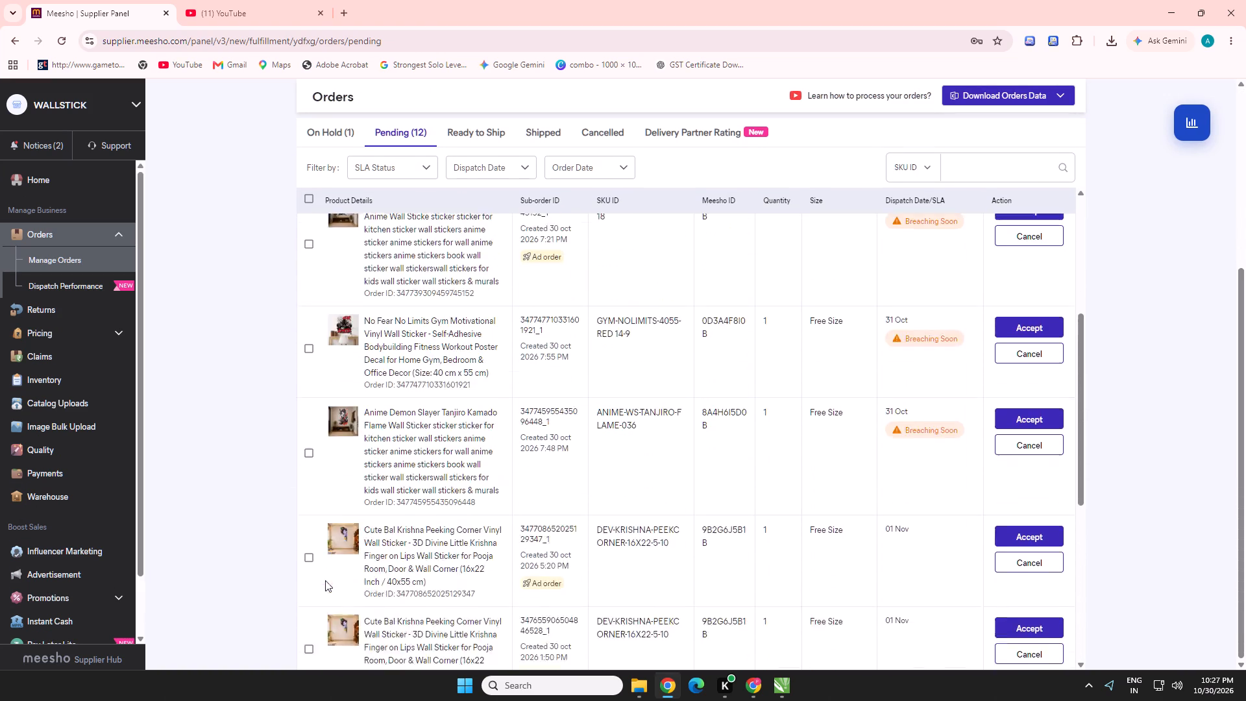
pyautogui.scroll(4, 325, 580)
pyautogui.scroll(1, 331, 415)
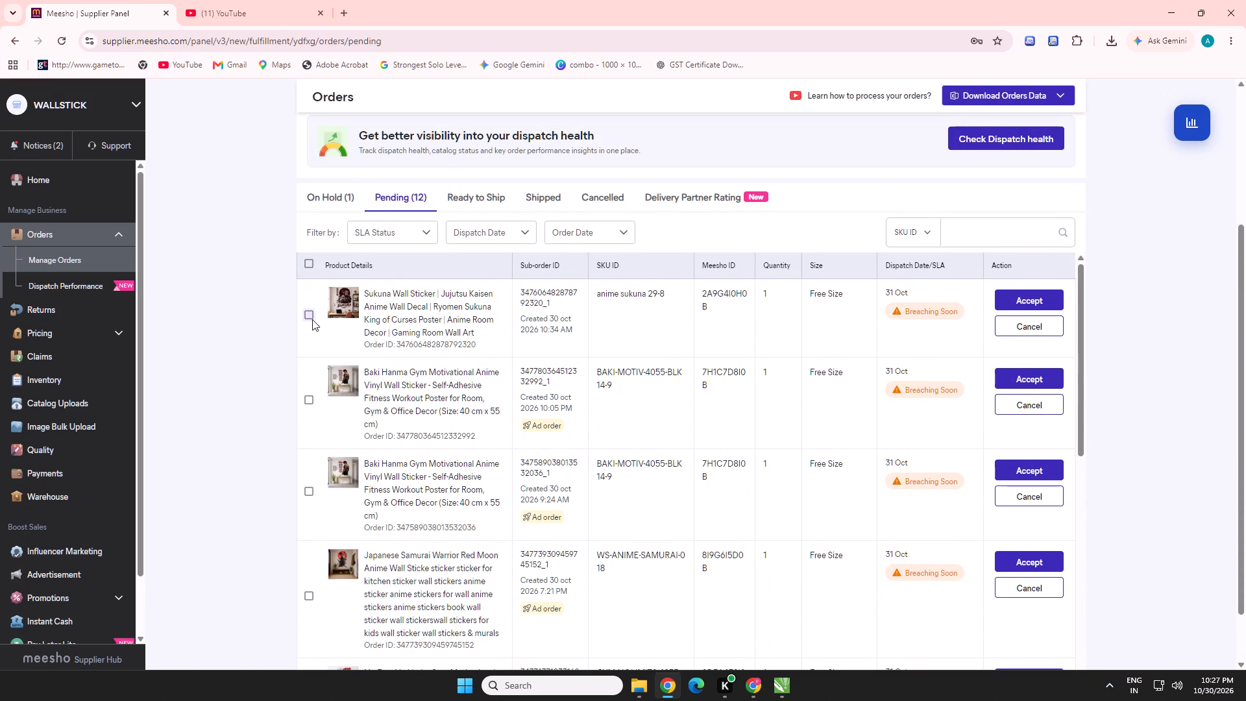
pyautogui.click(311, 314)
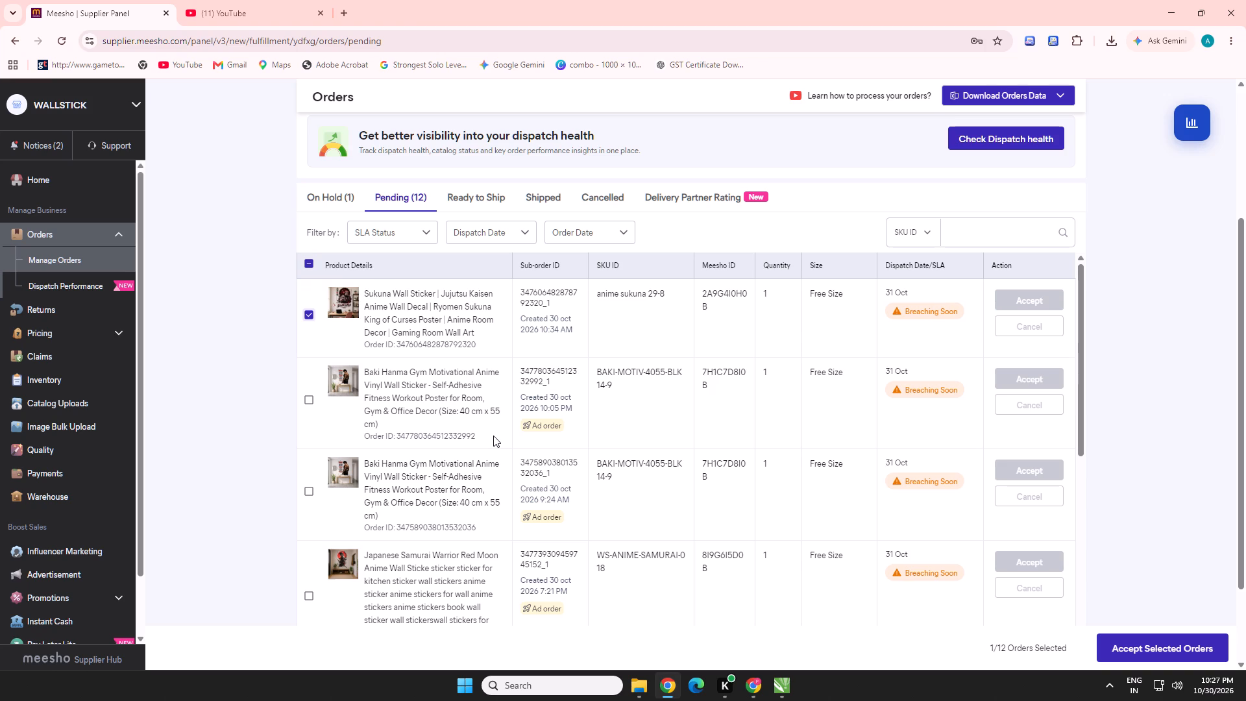
pyautogui.scroll(-2, 454, 456)
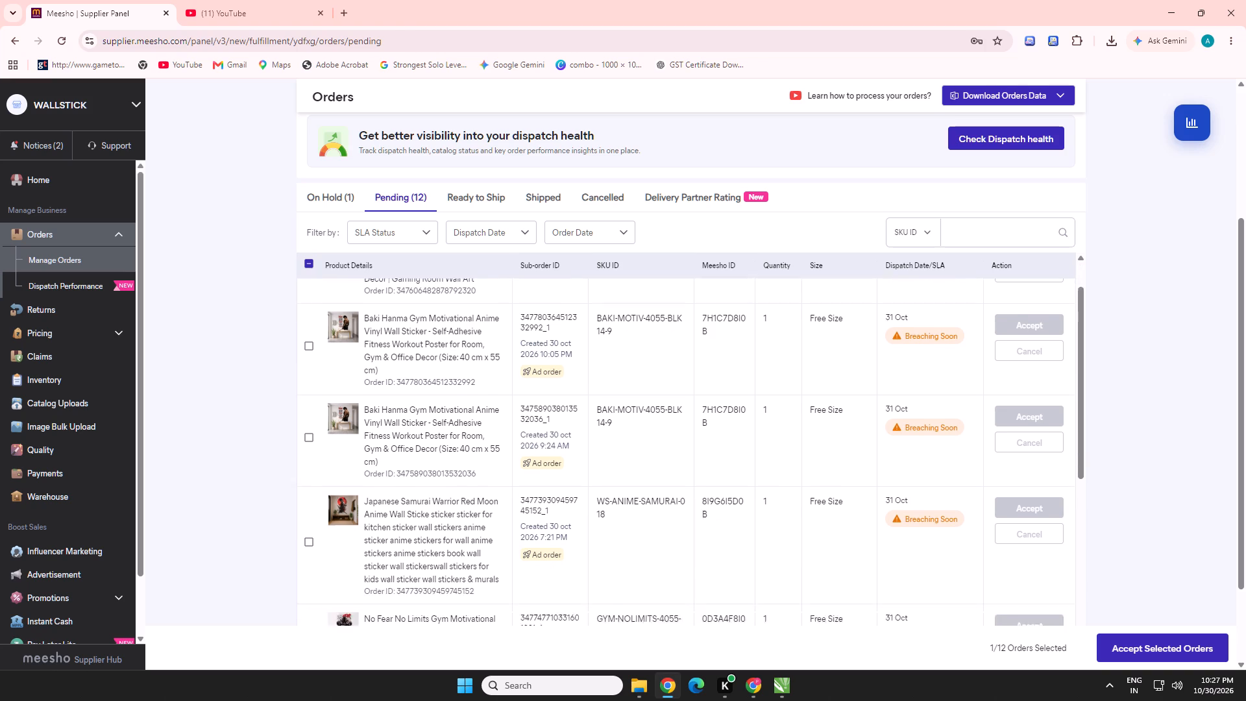
pyautogui.scroll(-3, 454, 457)
pyautogui.scroll(-3, 312, 558)
pyautogui.click(312, 388)
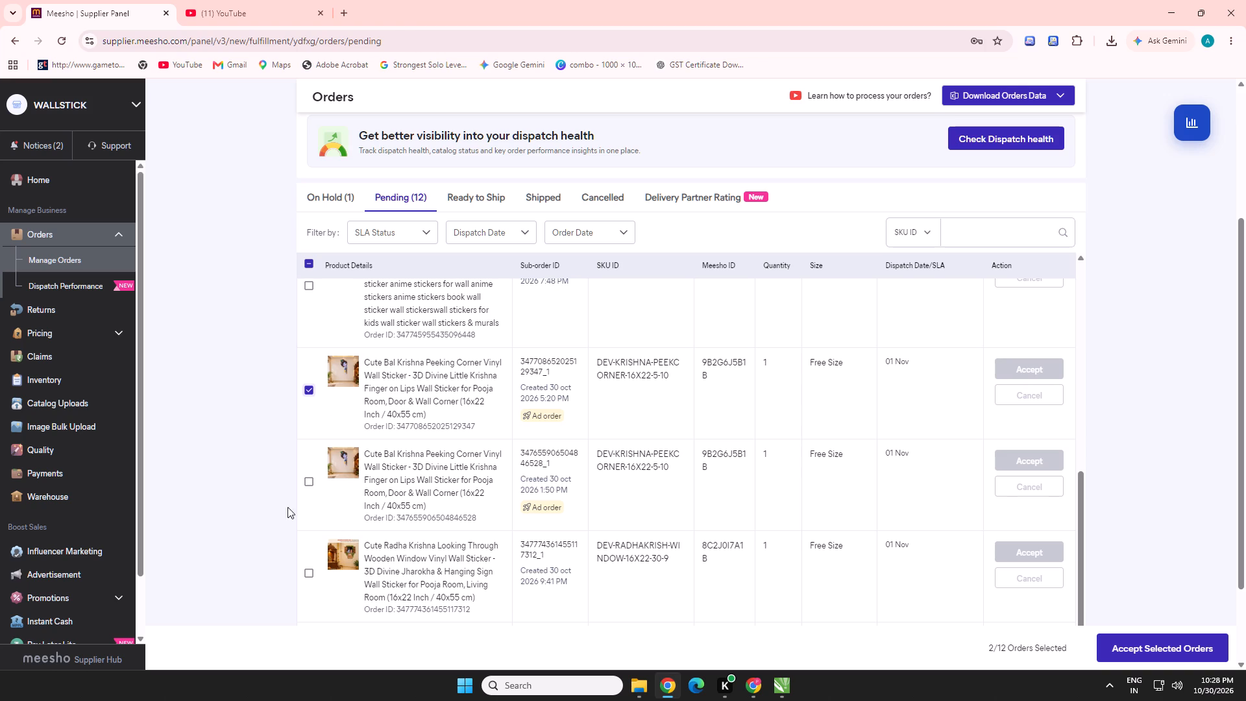
pyautogui.click(310, 482)
pyautogui.scroll(-2, 387, 519)
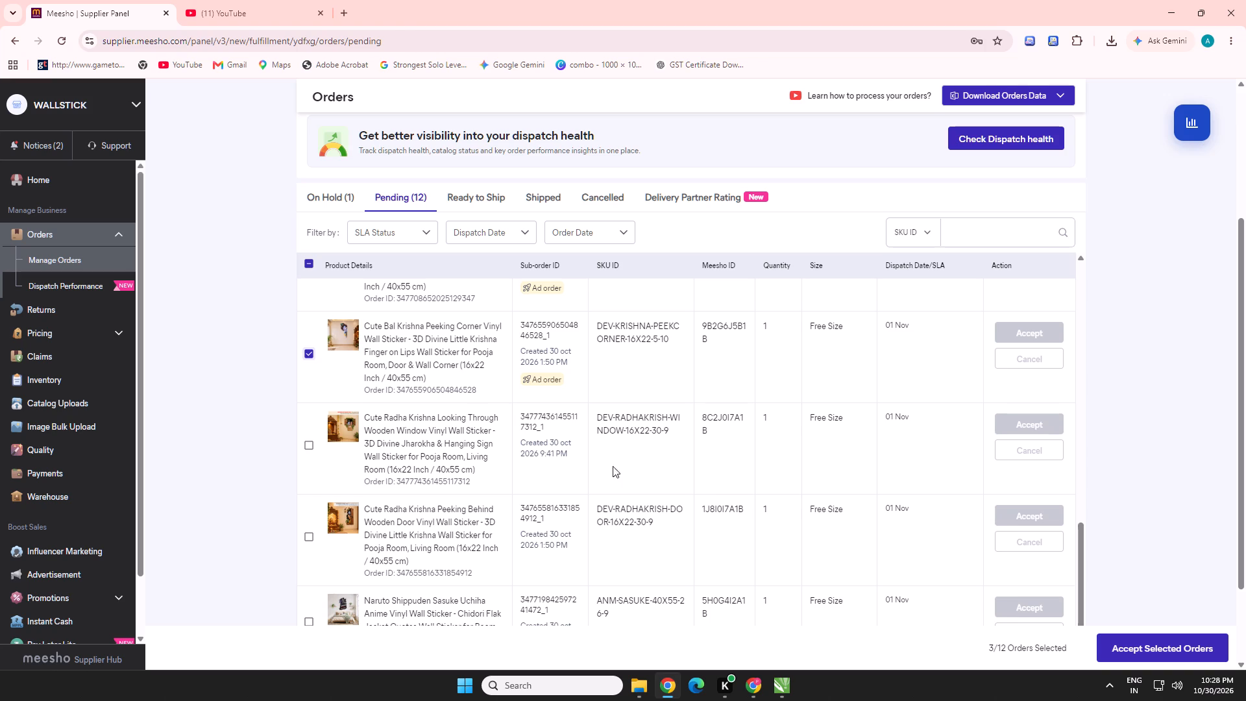
# Accept the three selected orders so they move to Ready to Ship.
pyautogui.click(1190, 653)
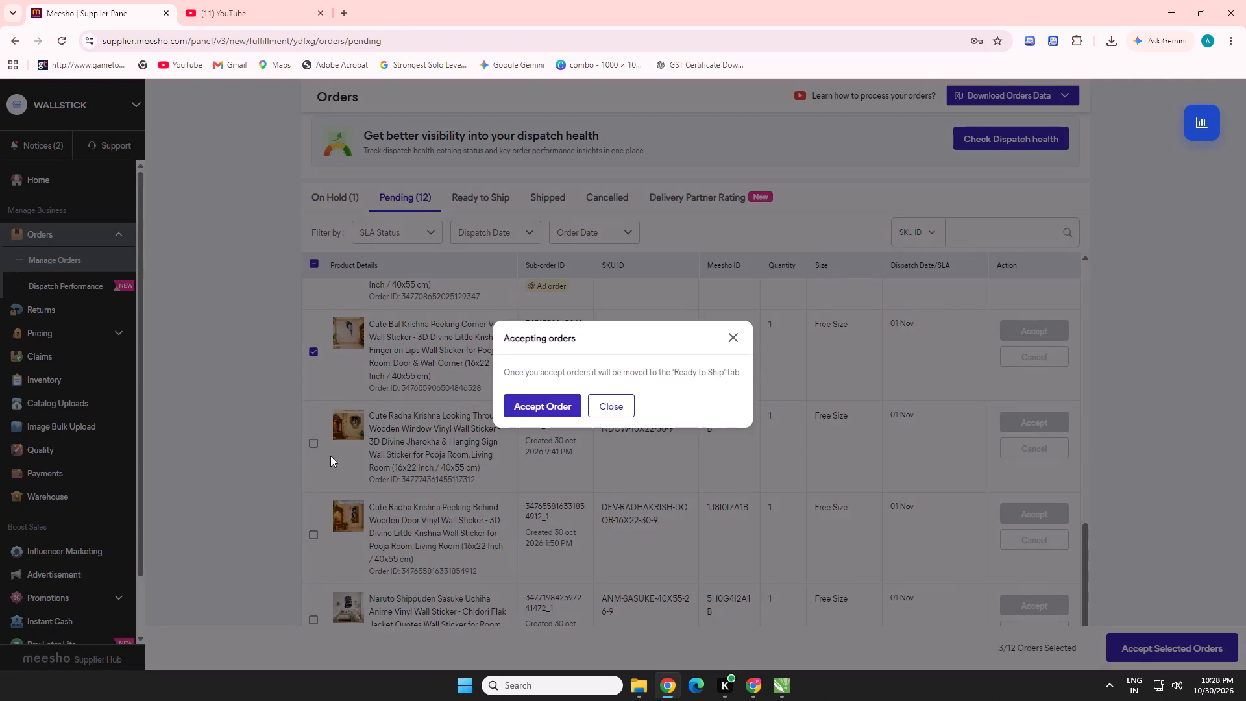
pyautogui.click(518, 403)
pyautogui.tripleClick(537, 399)
pyautogui.tripleClick(537, 399)
pyautogui.doubleClick(537, 399)
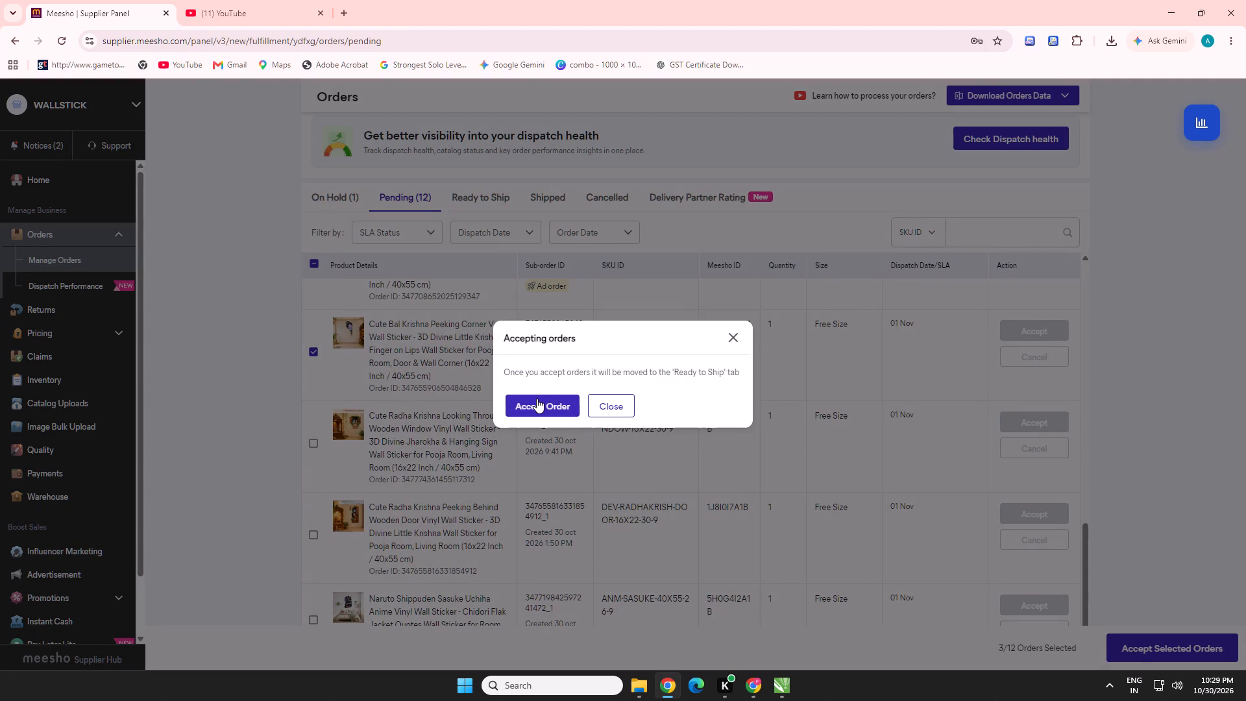
# Reload the pending orders page and dismiss the order acceptance notice.
pyautogui.hotkey('ctrl', 'r')
pyautogui.hotkey('ctrl', 'r')
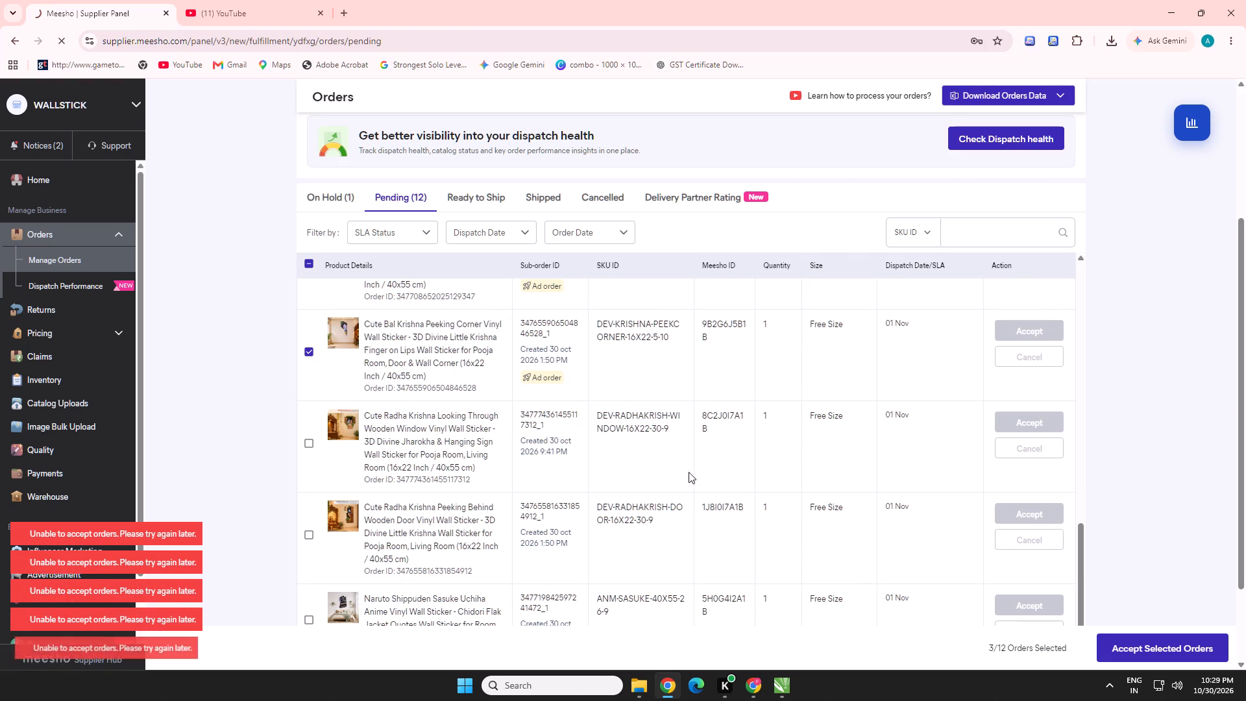
pyautogui.hotkey('ctrl', 'r')
pyautogui.hotkey('ctrl', 'r')
pyautogui.hotkey('ctrl', 'r')
pyautogui.hotkey('ctrl', 'r')
pyautogui.hotkey('ctrl', 'r')
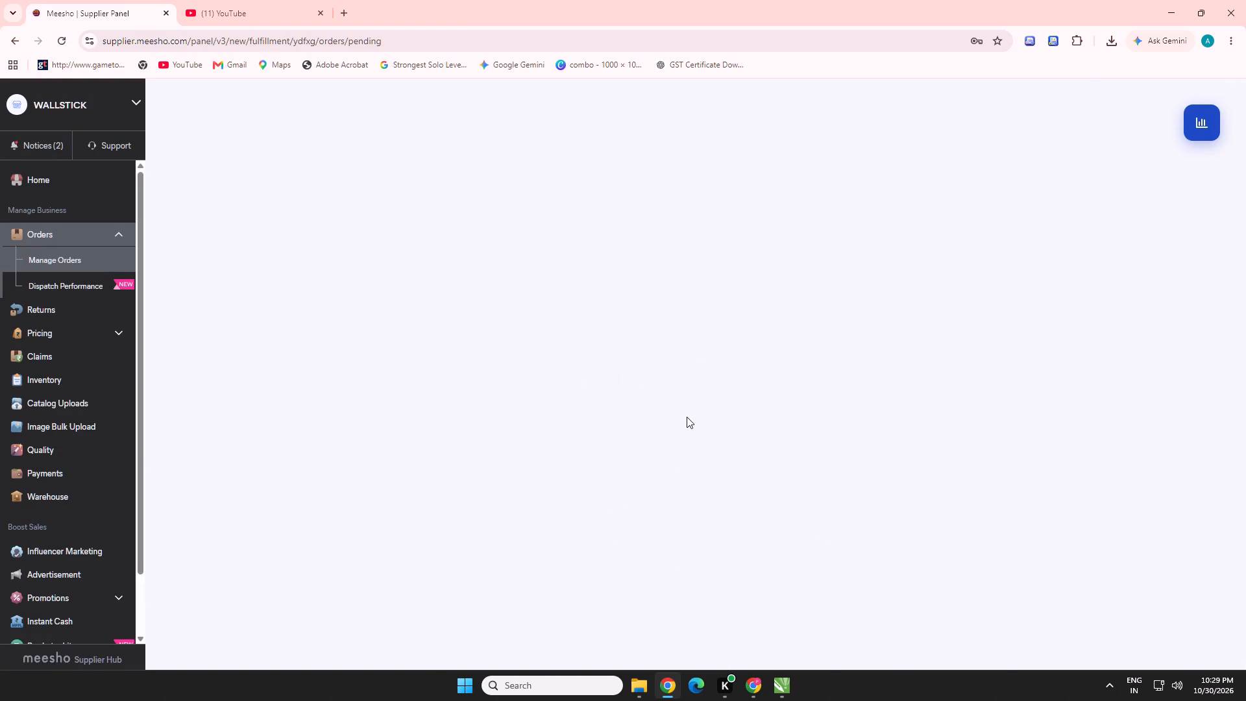
pyautogui.scroll(-2, 483, 448)
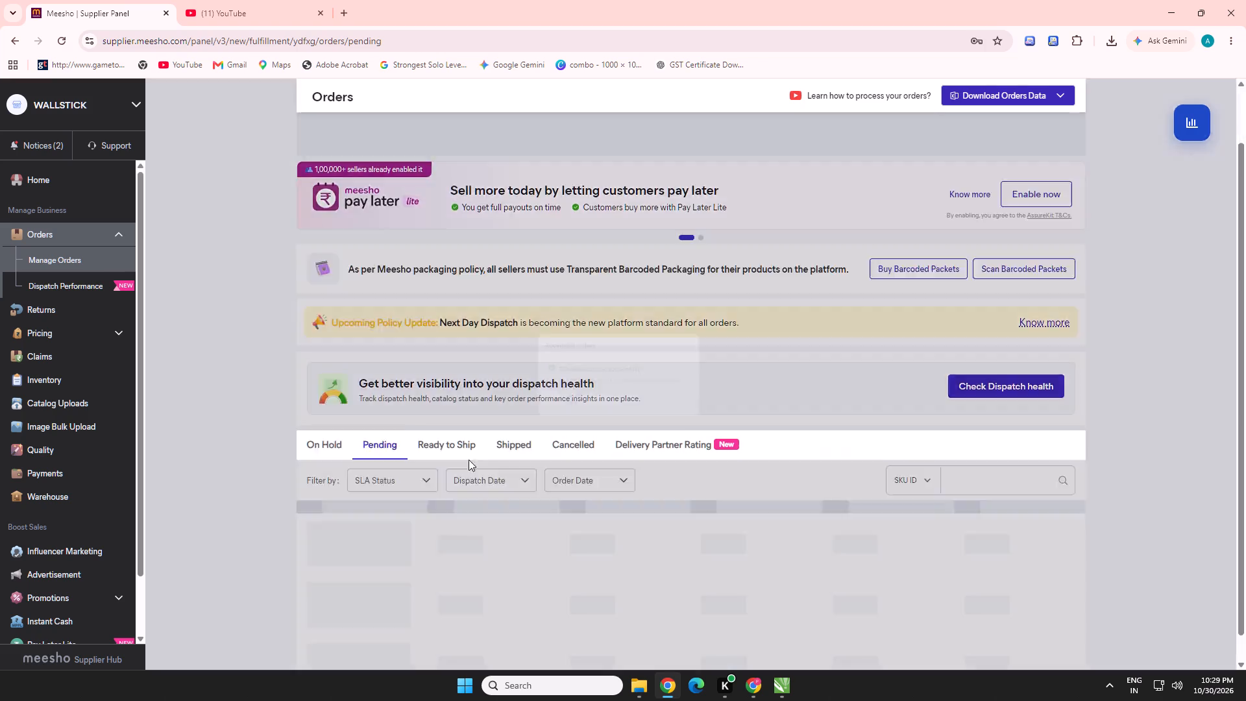
pyautogui.scroll(-3, 539, 421)
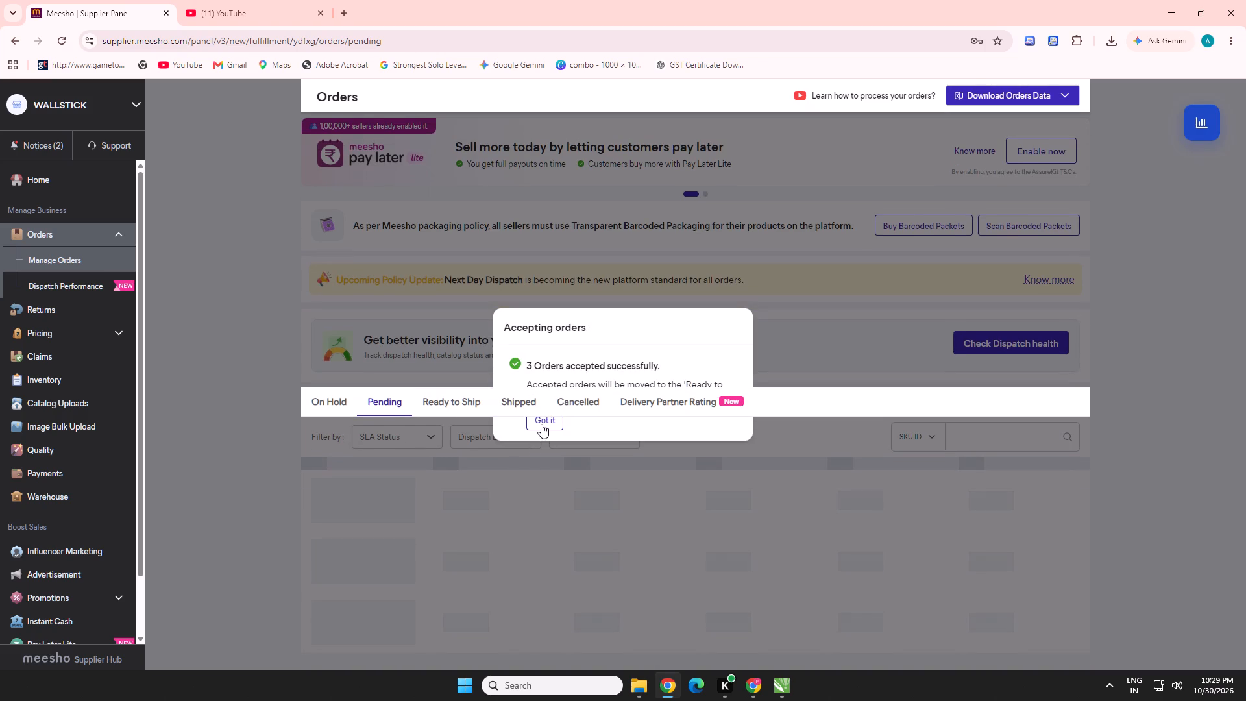
pyautogui.click(541, 424)
# Go through the remaining pending orders and select the Anime Demon Slayer Tanjiro Kamado Flame order.
pyautogui.scroll(-2, 543, 421)
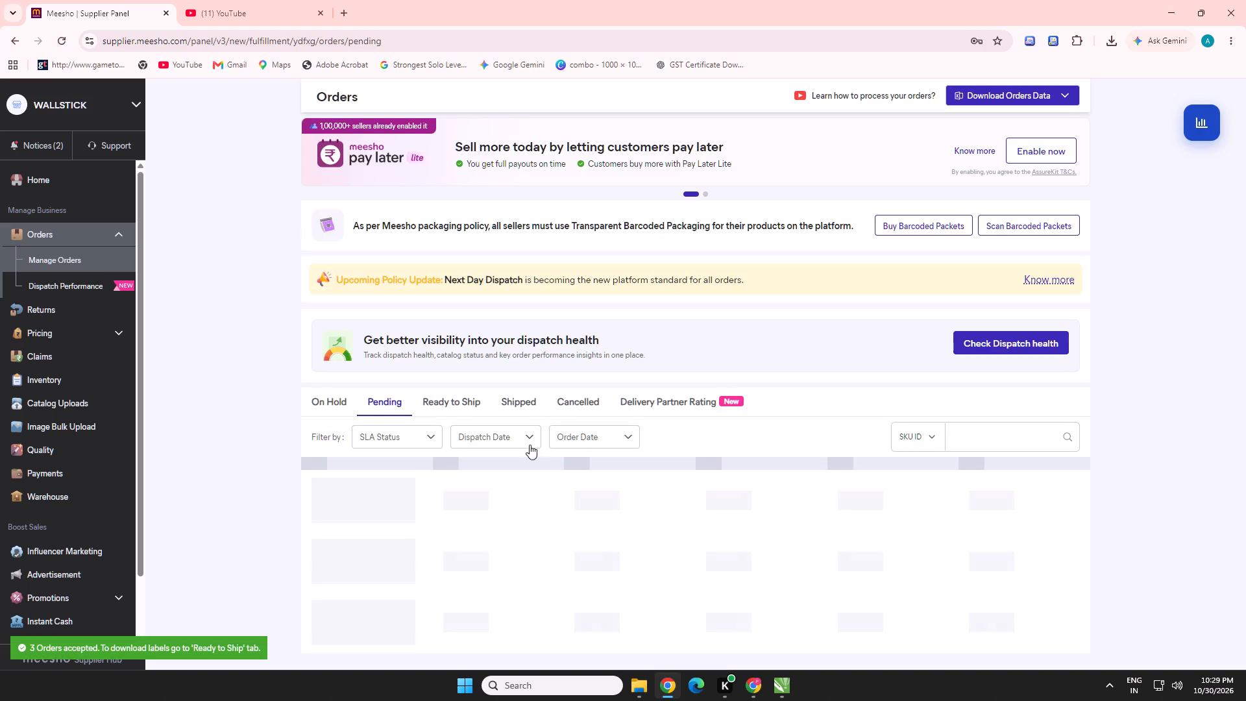
pyautogui.scroll(-4, 358, 397)
pyautogui.scroll(-11, 486, 442)
pyautogui.scroll(4, 410, 463)
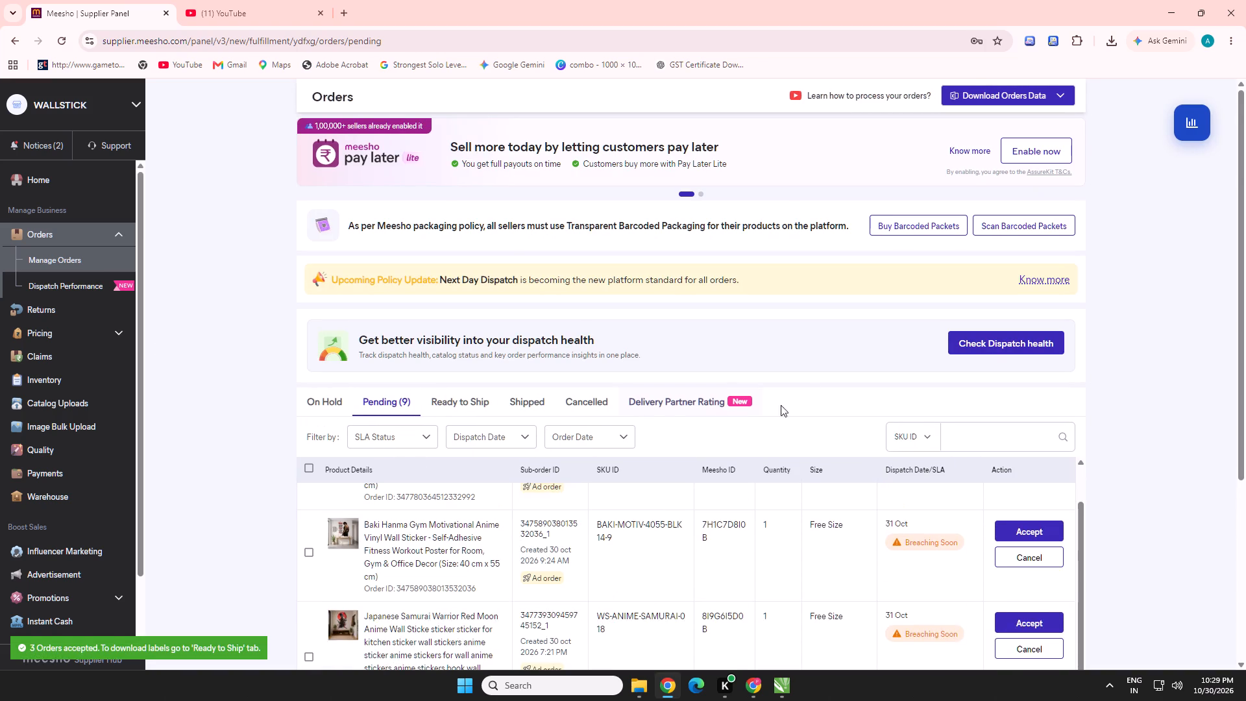
pyautogui.scroll(4, 768, 412)
pyautogui.scroll(-3, 972, 341)
pyautogui.scroll(5, 636, 521)
pyautogui.scroll(-1, 547, 491)
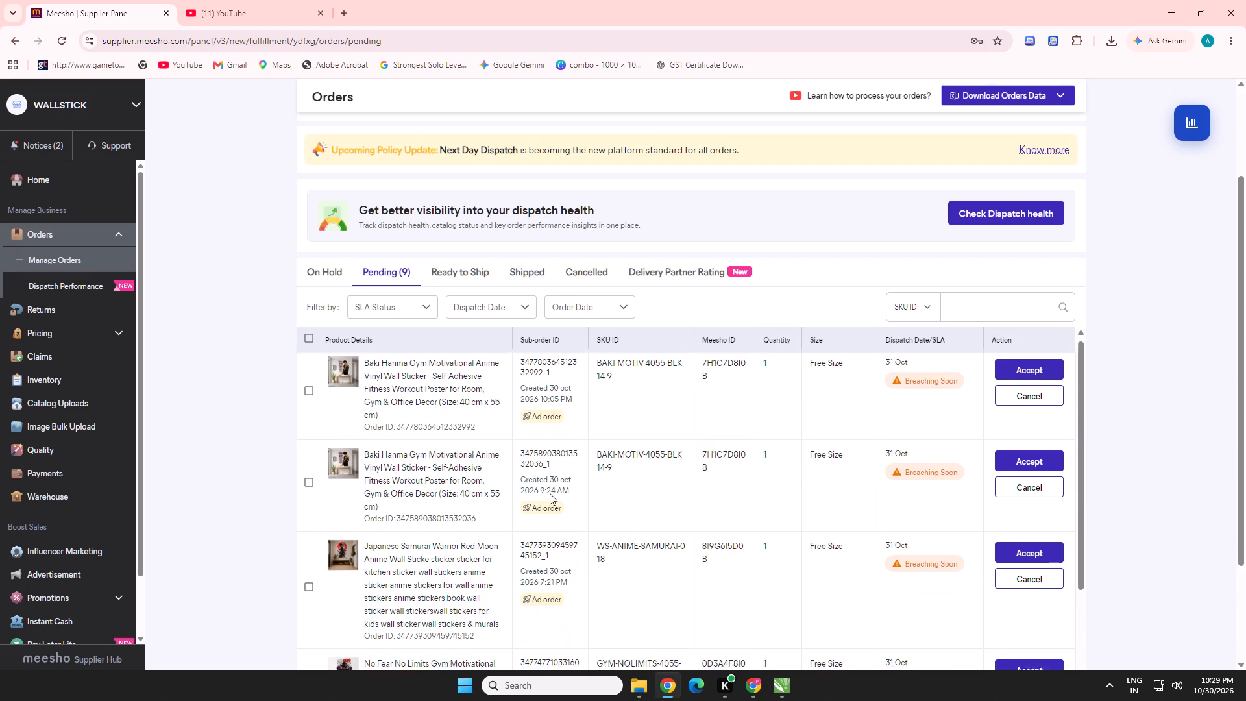
pyautogui.scroll(-2, 1031, 330)
pyautogui.scroll(-1, 790, 501)
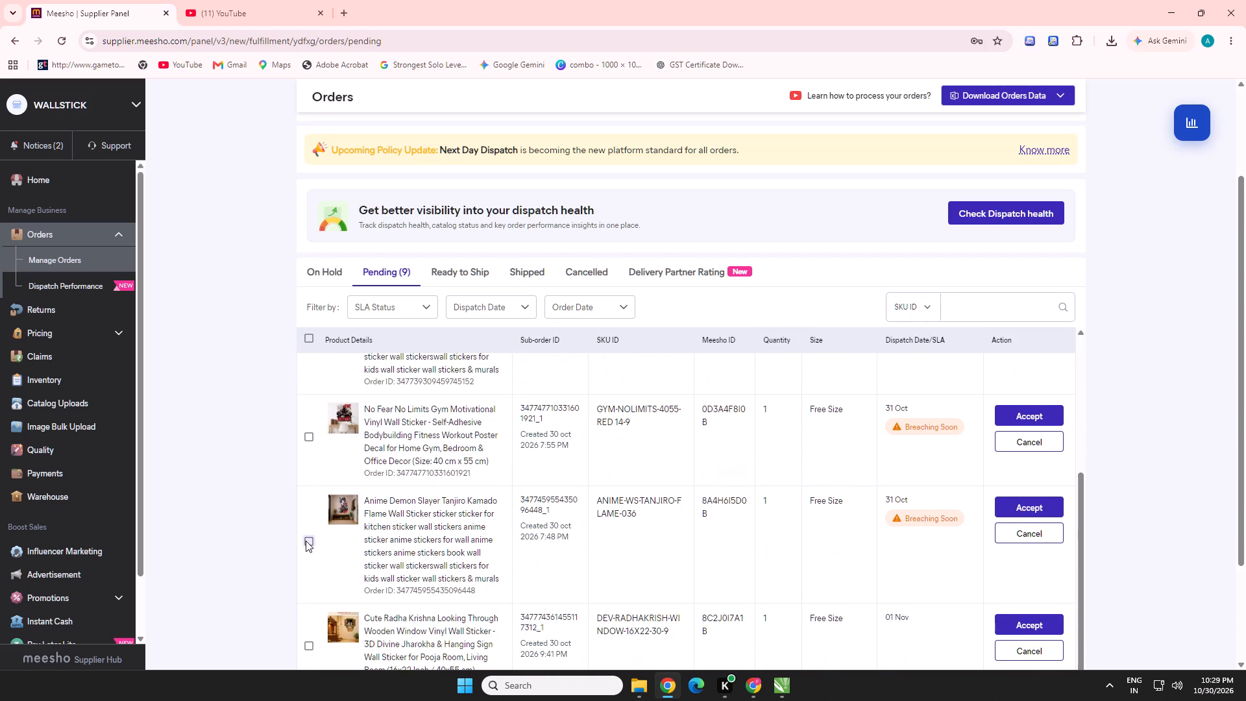
pyautogui.click(306, 541)
# Switch to CorelDRAW and delete both Krishna stickers with their frames from the 30 oct page.
pyautogui.click(783, 687)
pyautogui.scroll(-1, 552, 303)
pyautogui.moveTo(493, 389); pyautogui.dragTo(700, 197)
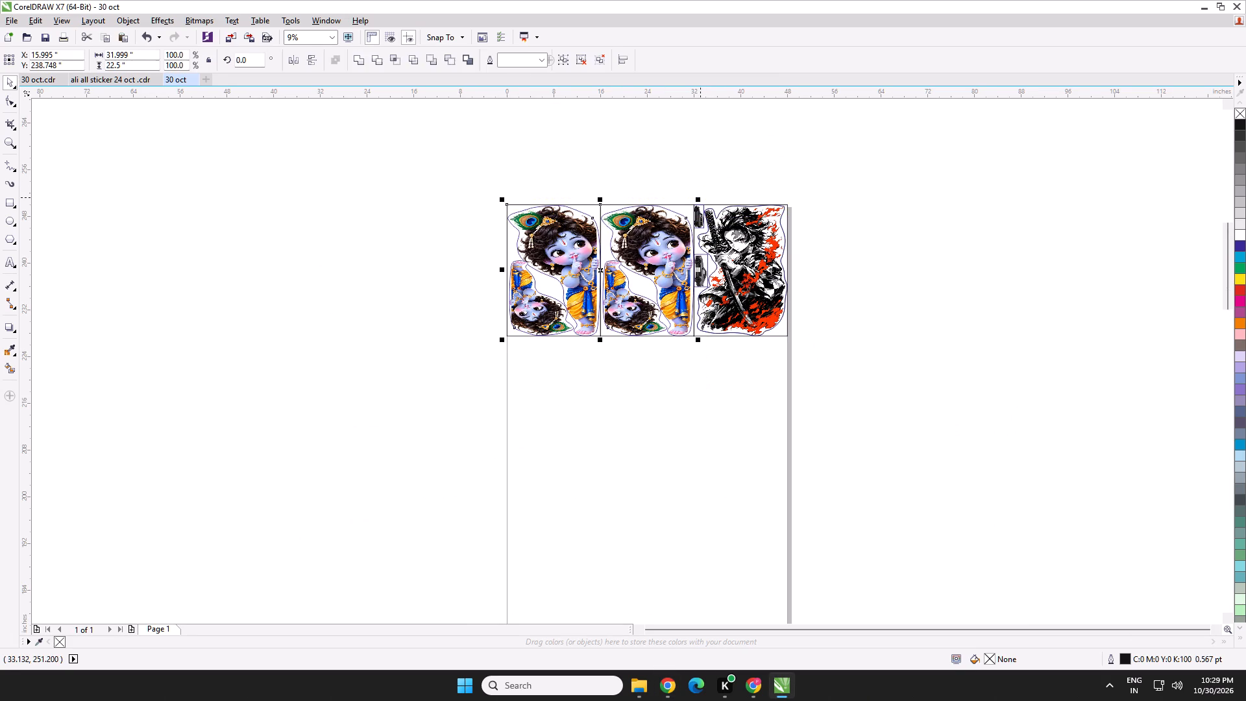
pyautogui.press('Delete')
# Copy the Baki Hanma quote sticker with its frame from the ali all sticker 24 oct document into the 30 oct document.
pyautogui.click(120, 84)
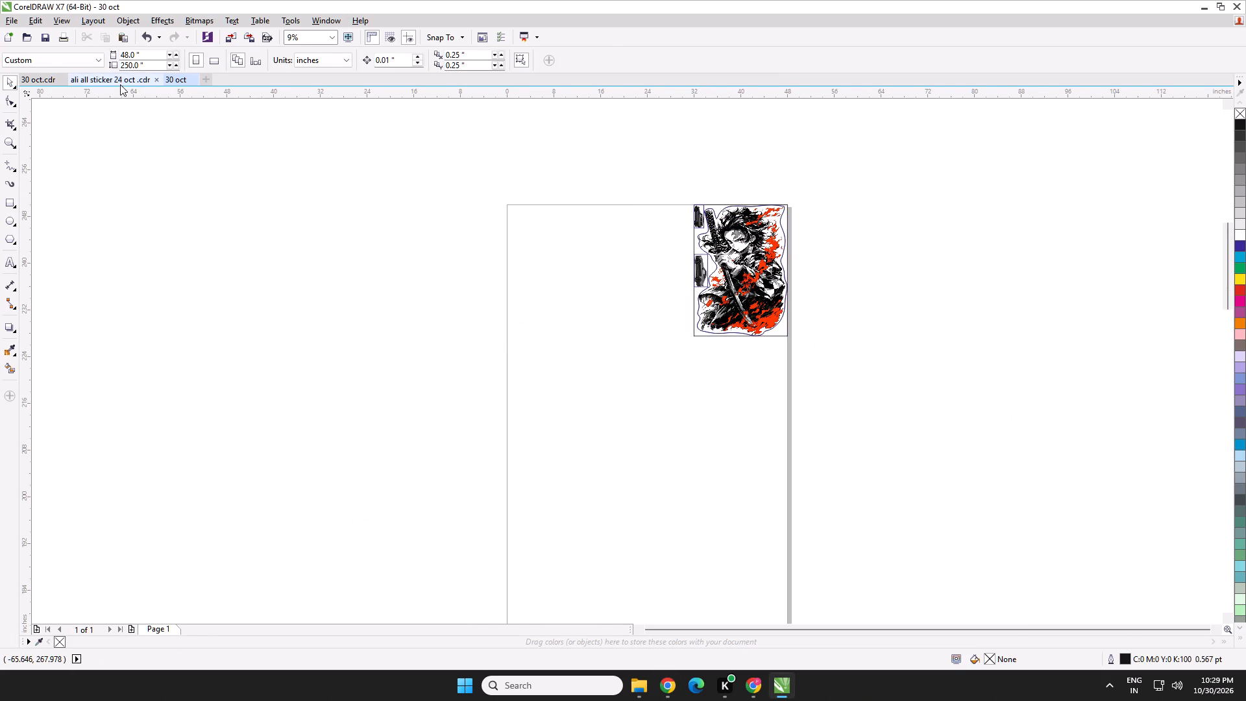
pyautogui.scroll(-2, 585, 367)
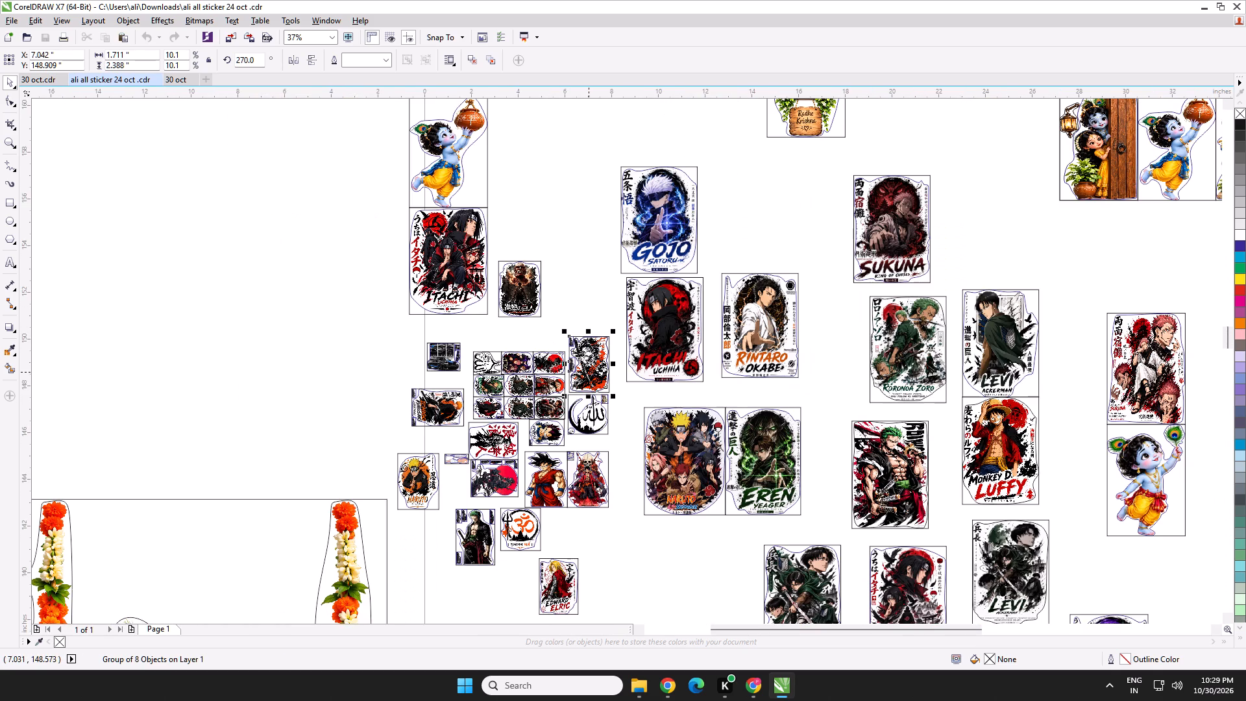
pyautogui.scroll(-1, 648, 380)
pyautogui.moveTo(648, 380); pyautogui.dragTo(484, 335, button='middle')
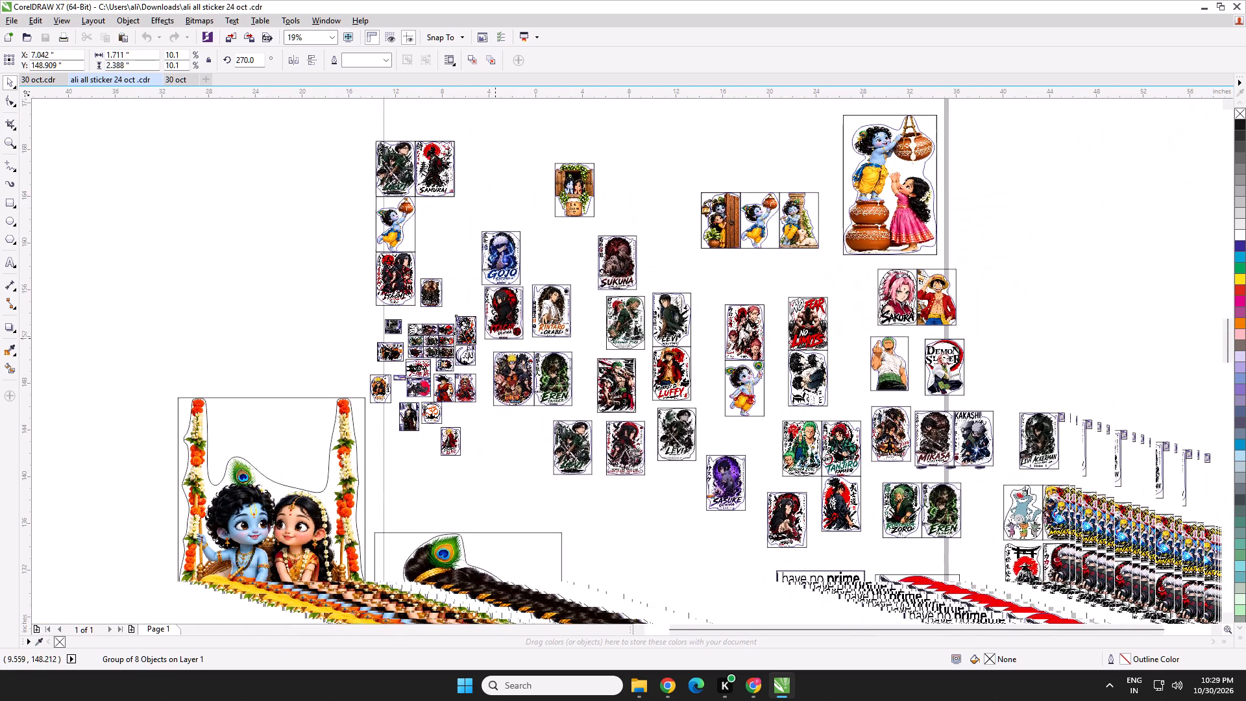
pyautogui.moveTo(484, 335); pyautogui.dragTo(431, 321, button='middle')
pyautogui.moveTo(489, 425); pyautogui.dragTo(492, 417, button='middle')
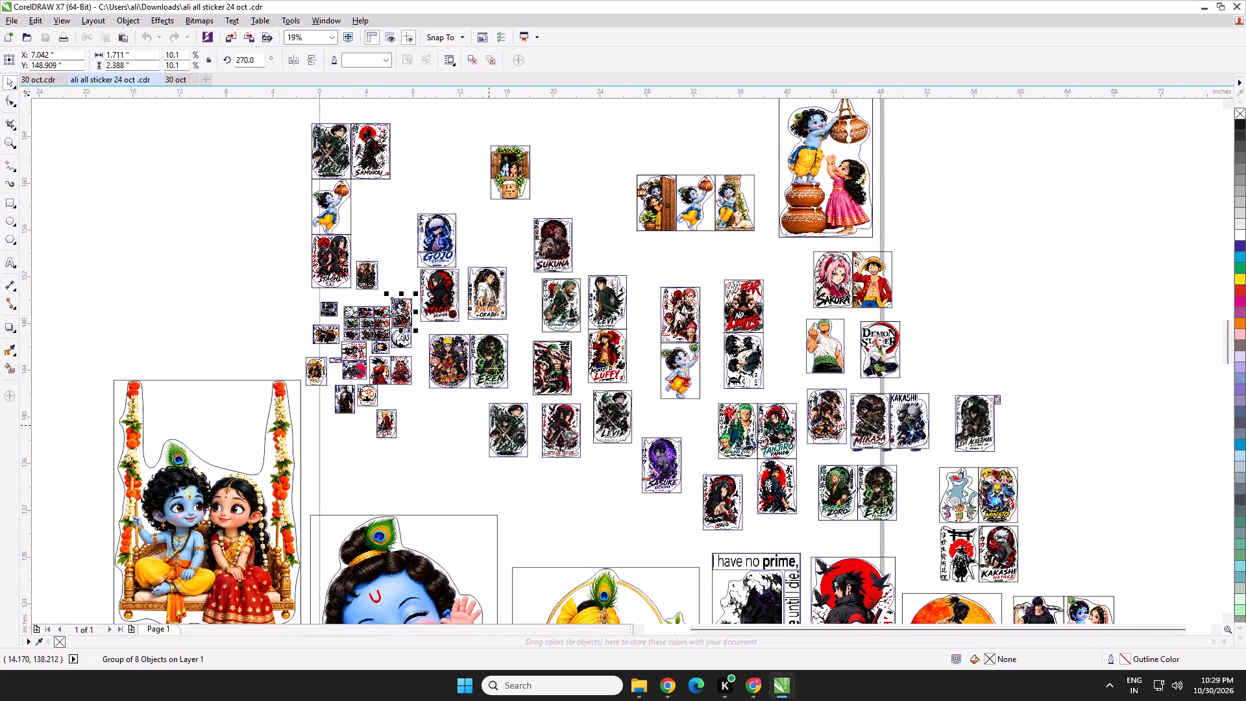
pyautogui.moveTo(492, 417); pyautogui.dragTo(595, 279, button='middle')
pyautogui.scroll(-1, 696, 393)
pyautogui.moveTo(717, 406); pyautogui.dragTo(402, 268, button='middle')
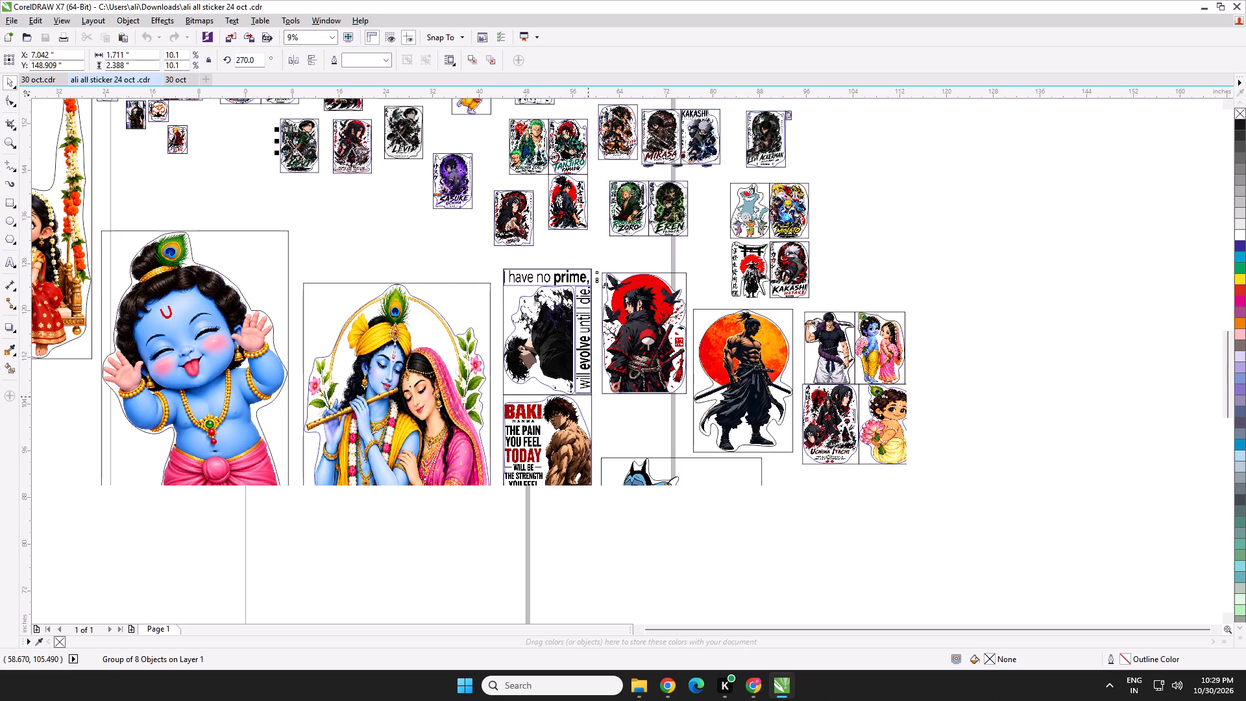
pyautogui.moveTo(598, 392); pyautogui.dragTo(444, 640)
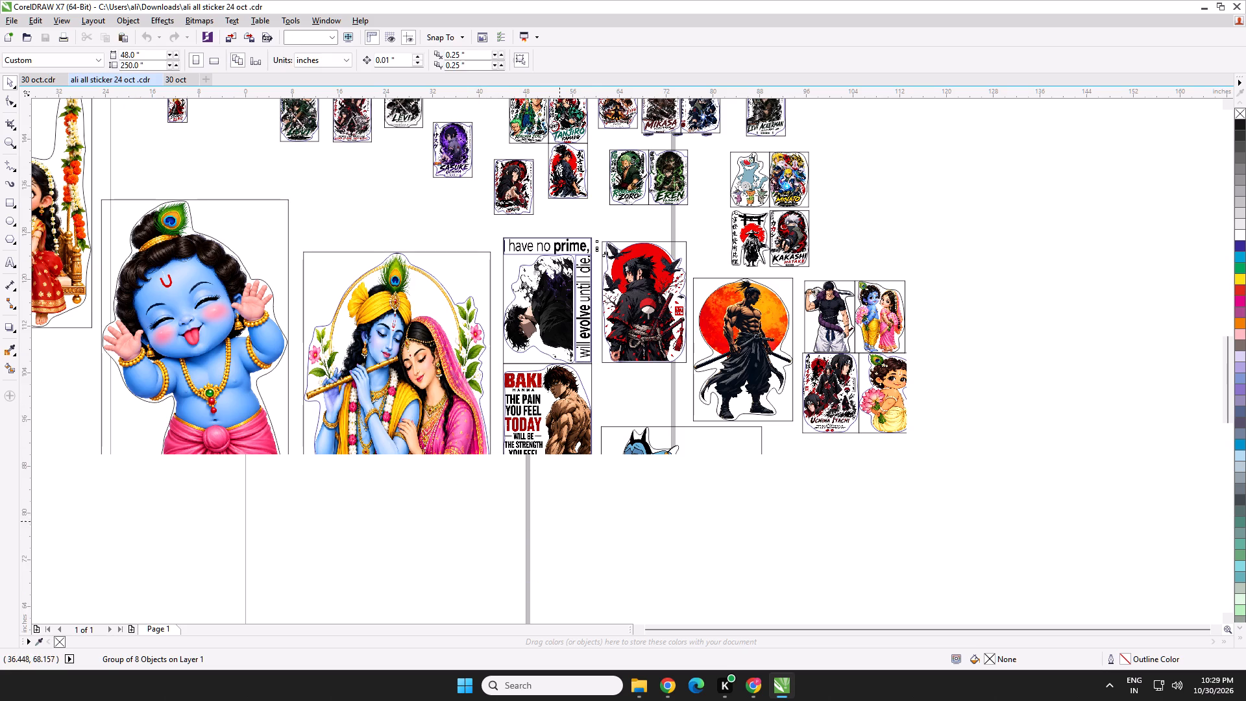
pyautogui.scroll(-3, 568, 497)
pyautogui.scroll(3, 561, 511)
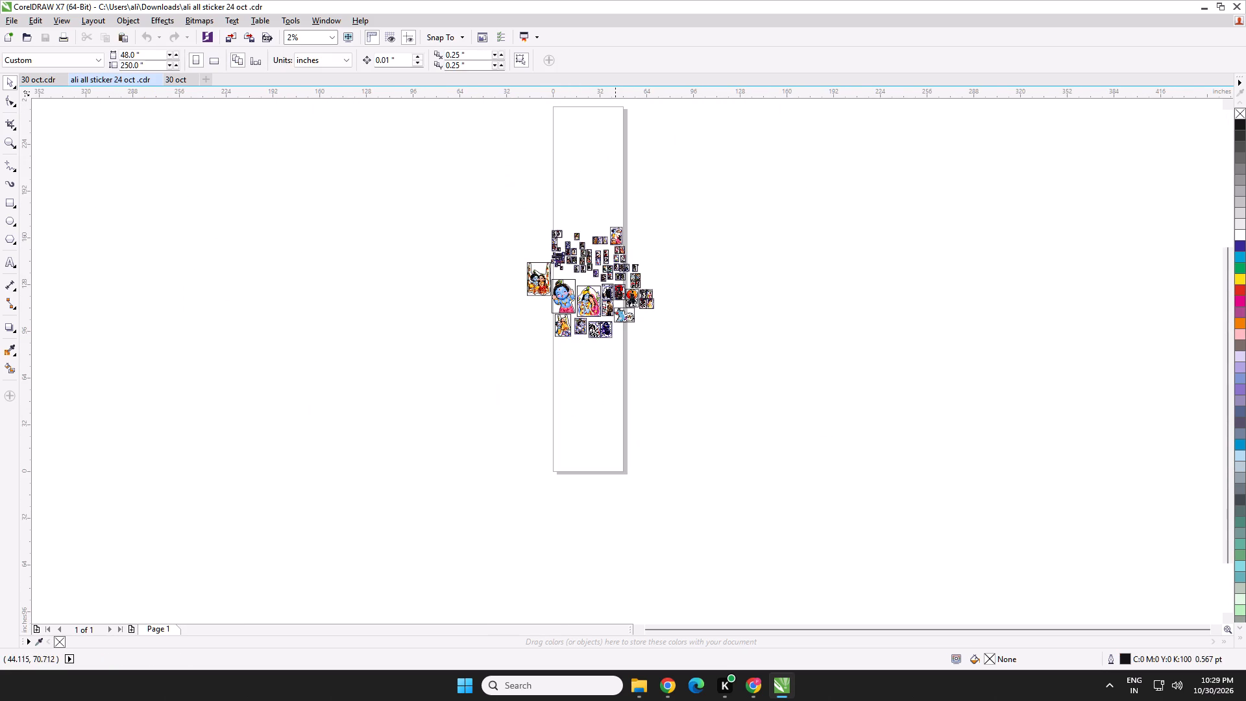
pyautogui.scroll(3, 618, 302)
pyautogui.moveTo(559, 315); pyautogui.dragTo(523, 360, button='middle')
pyautogui.moveTo(481, 433); pyautogui.dragTo(610, 258)
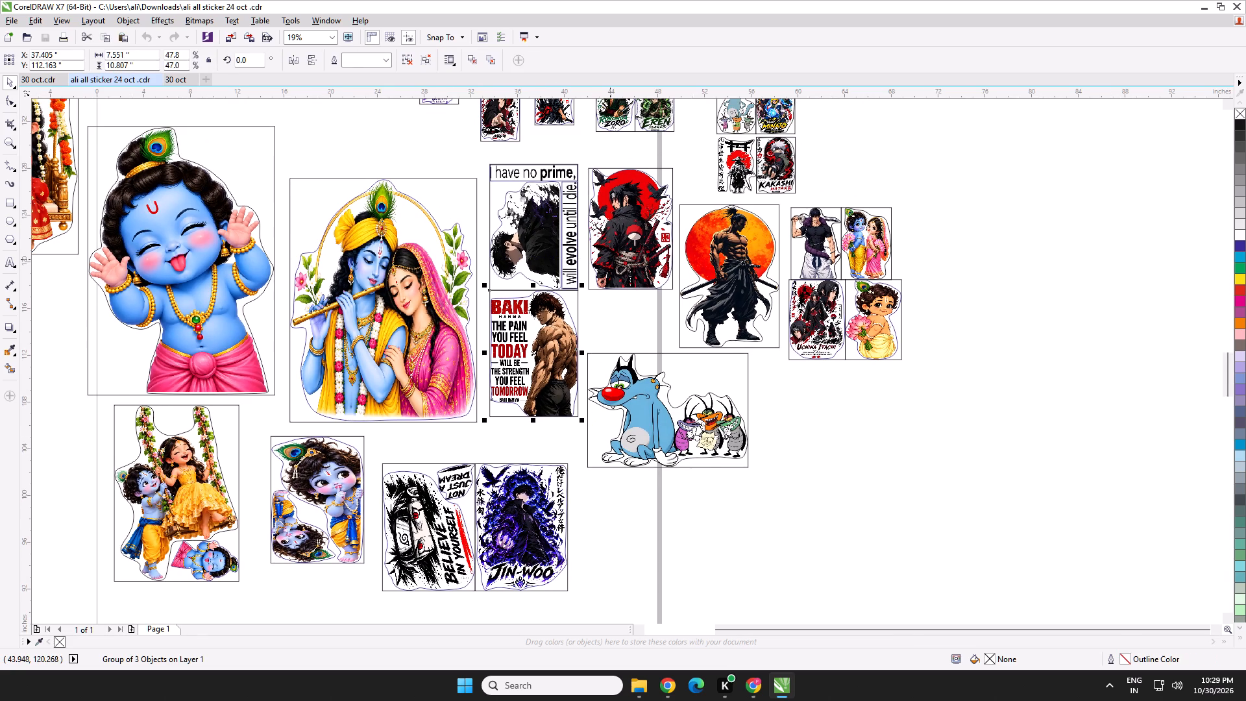
pyautogui.hotkey('ctrl', 'c')
pyautogui.click(177, 76)
pyautogui.hotkey('ctrl', 'v')
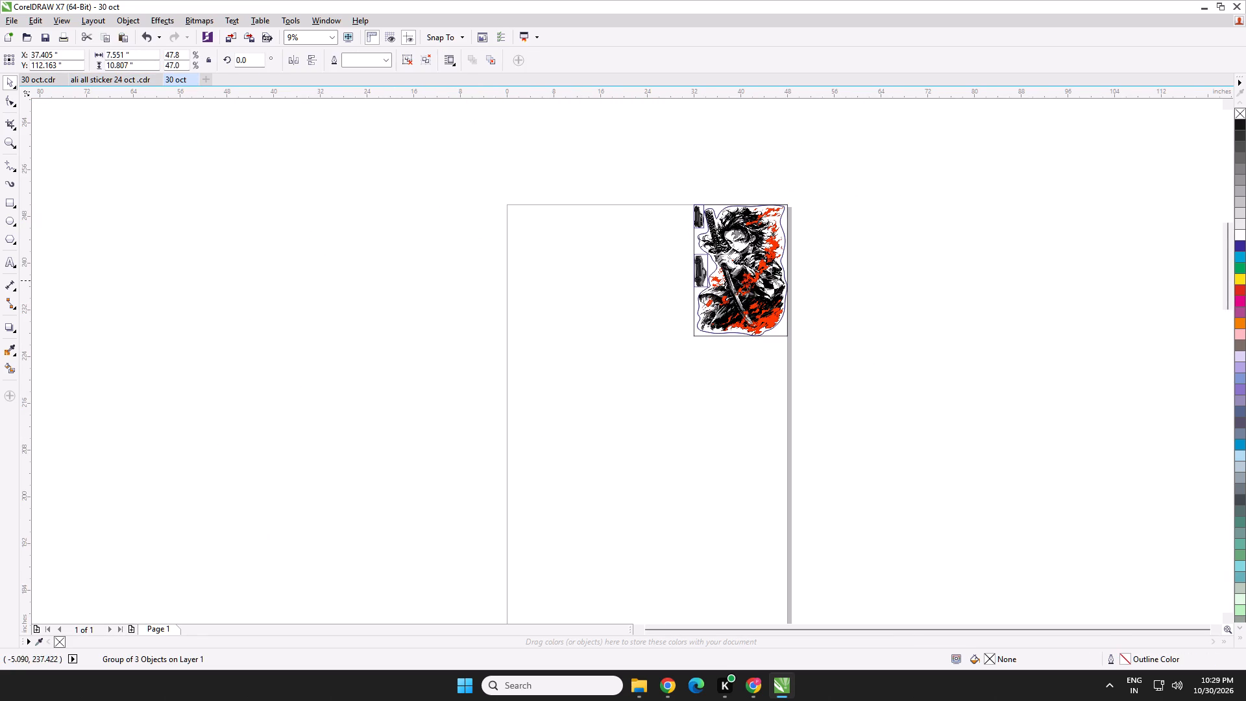
# Set the pasted Baki sticker's size to 16 inches wide and 22.5 inches high.
pyautogui.scroll(-1, 338, 216)
pyautogui.doubleClick(118, 54)
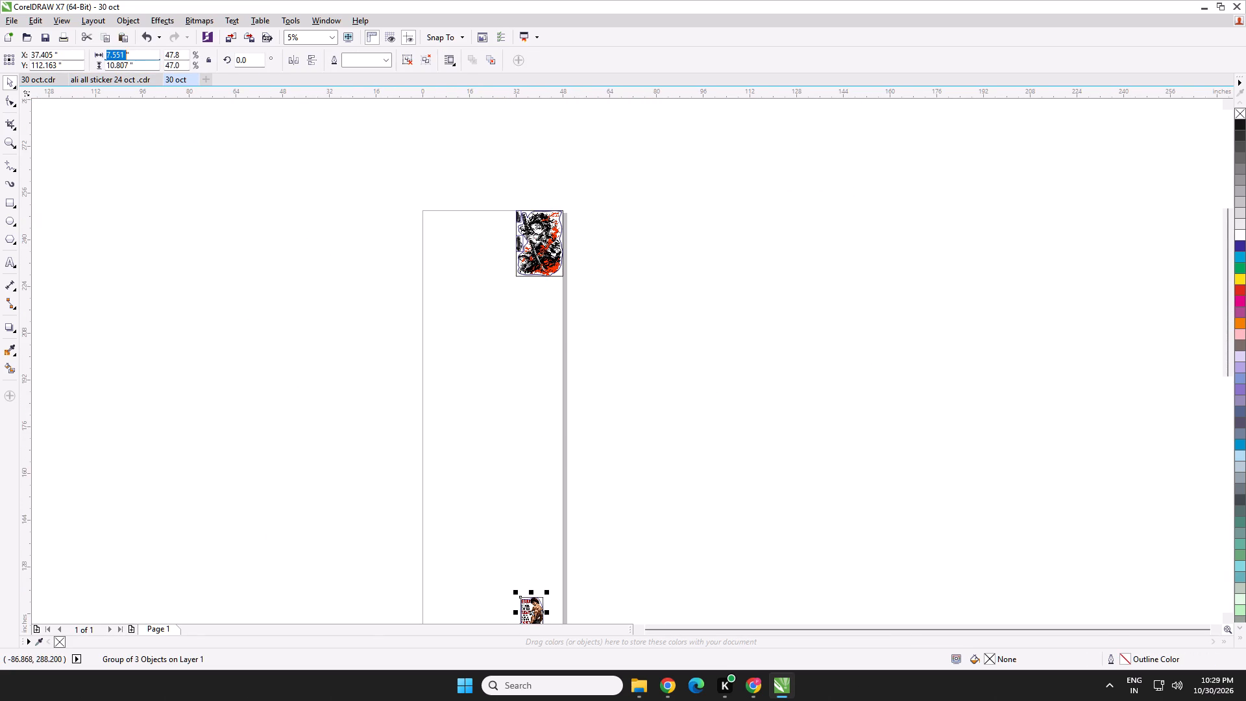
pyautogui.write('16')
pyautogui.press('Tab')
pyautogui.write('22.5')
pyautogui.press('Return')
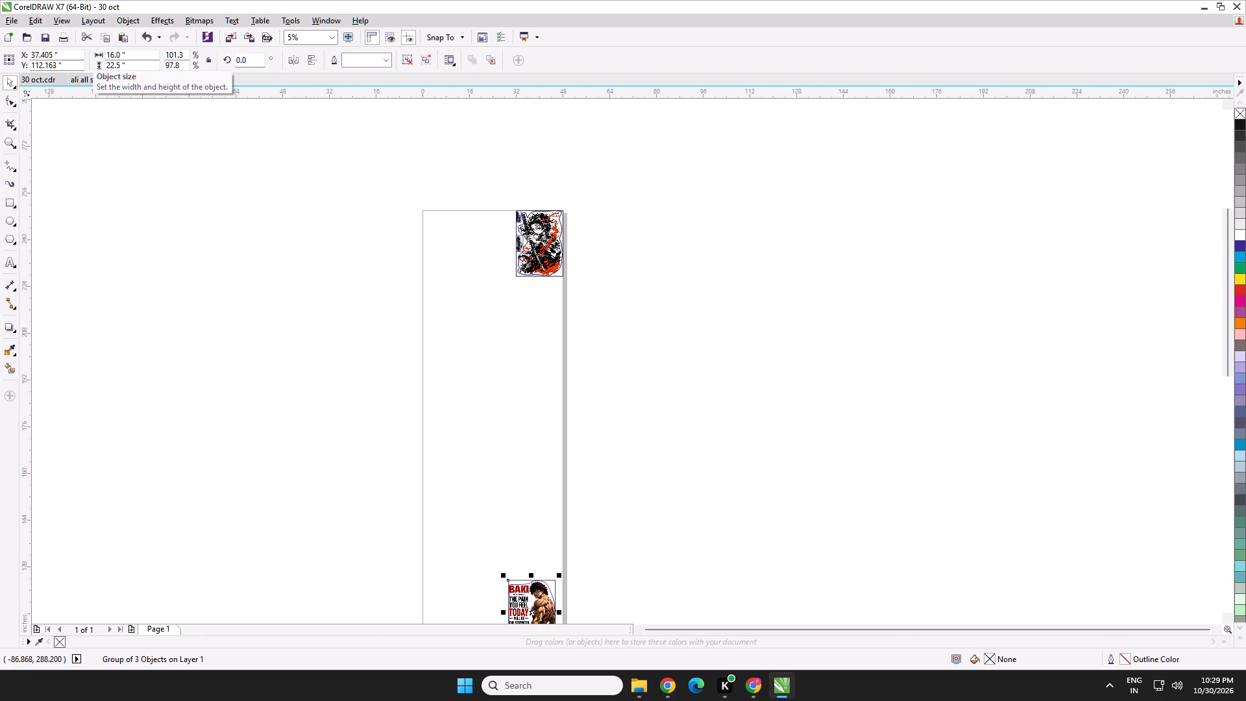
# Move the Baki sticker to the page's top edge beside the Tanjiro sticker, centred at about X 23, Y 238.75 inches.
pyautogui.moveTo(524, 599); pyautogui.dragTo(489, 293)
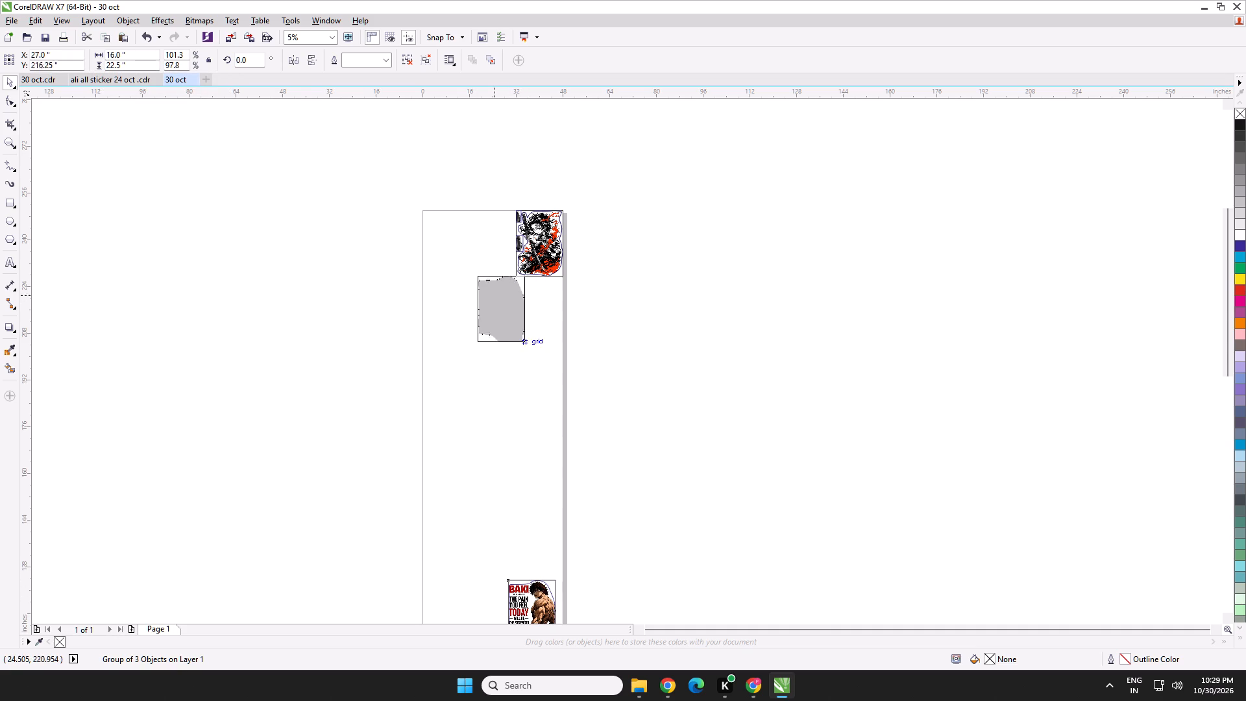
pyautogui.moveTo(489, 293); pyautogui.dragTo(485, 231)
# Shift the Baki sticker flush against the Tanjiro sticker's edge at the page top, centred at about X 24, Y 238.747 inches.
pyautogui.scroll(3, 493, 221)
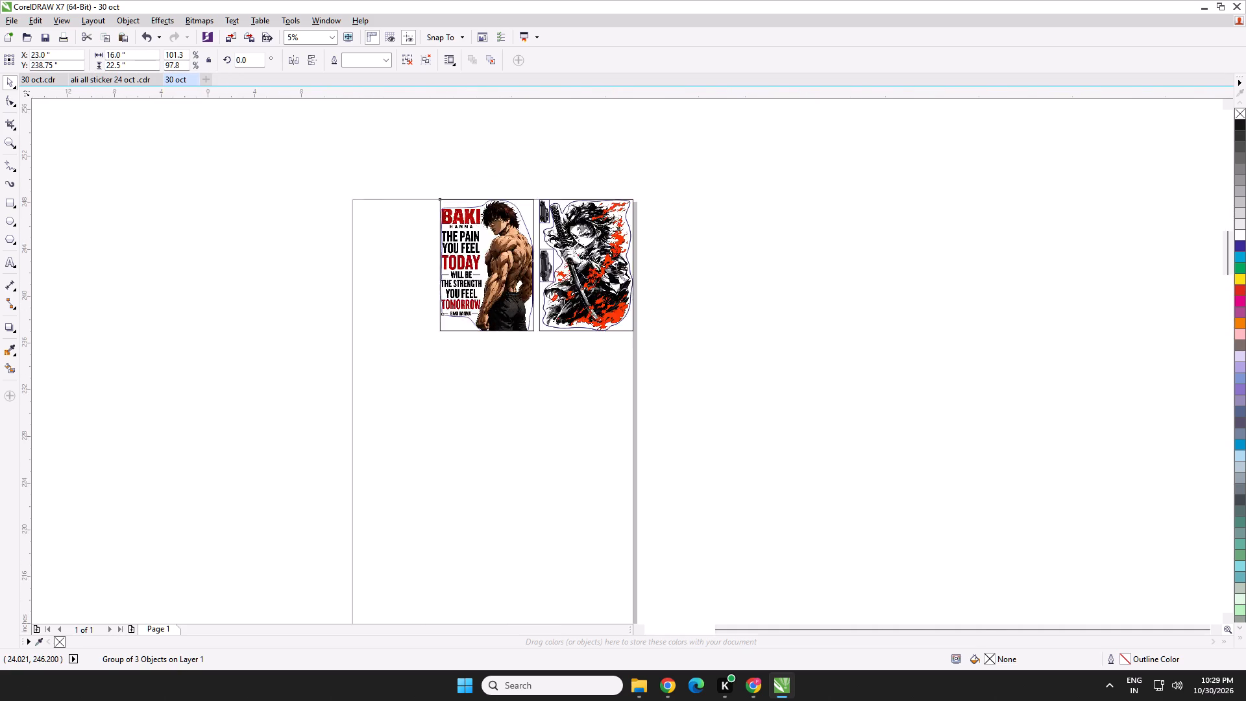
pyautogui.scroll(1, 498, 219)
pyautogui.moveTo(582, 177); pyautogui.dragTo(321, 375, button='middle')
pyautogui.press('Right')
pyautogui.press('Right')
pyautogui.press('Right')
pyautogui.press('Right')
pyautogui.press('Right')
pyautogui.press('Right')
pyautogui.press('Right')
pyautogui.press('Right')
pyautogui.press('Right')
pyautogui.press('Right')
pyautogui.press('Right')
pyautogui.press('Right')
pyautogui.press('Right')
pyautogui.press('Right')
pyautogui.press('Right')
pyautogui.press('Right')
pyautogui.press('Right')
pyautogui.press('Right')
pyautogui.press('Right')
pyautogui.press('Right')
pyautogui.scroll(3, 436, 285)
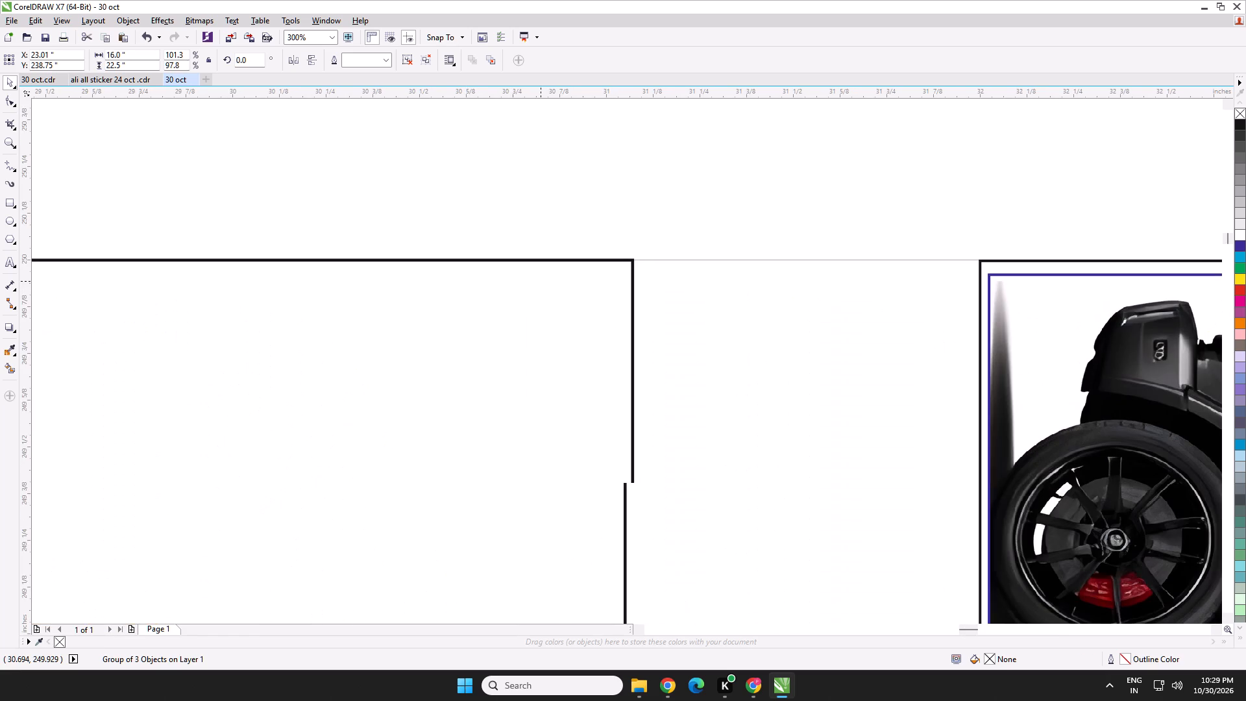
pyautogui.scroll(1, 802, 266)
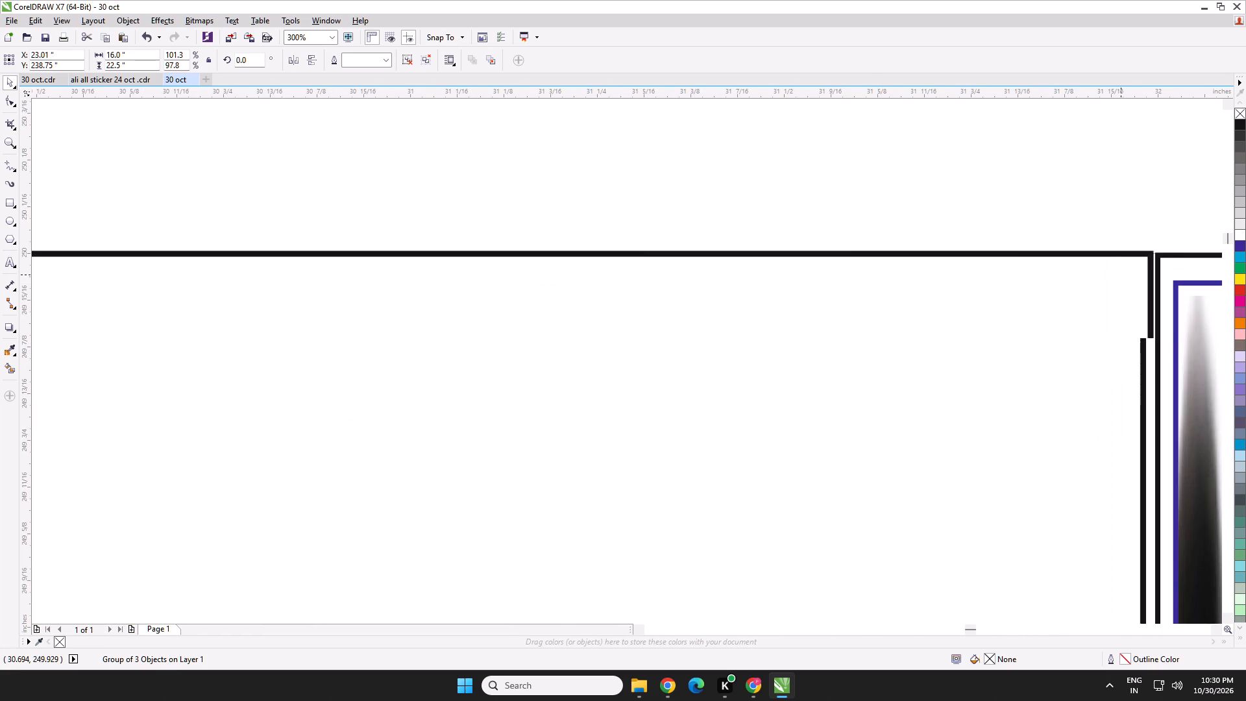
pyautogui.press('Left')
pyautogui.press('Left')
pyautogui.press('Right')
pyautogui.scroll(2, 1162, 245)
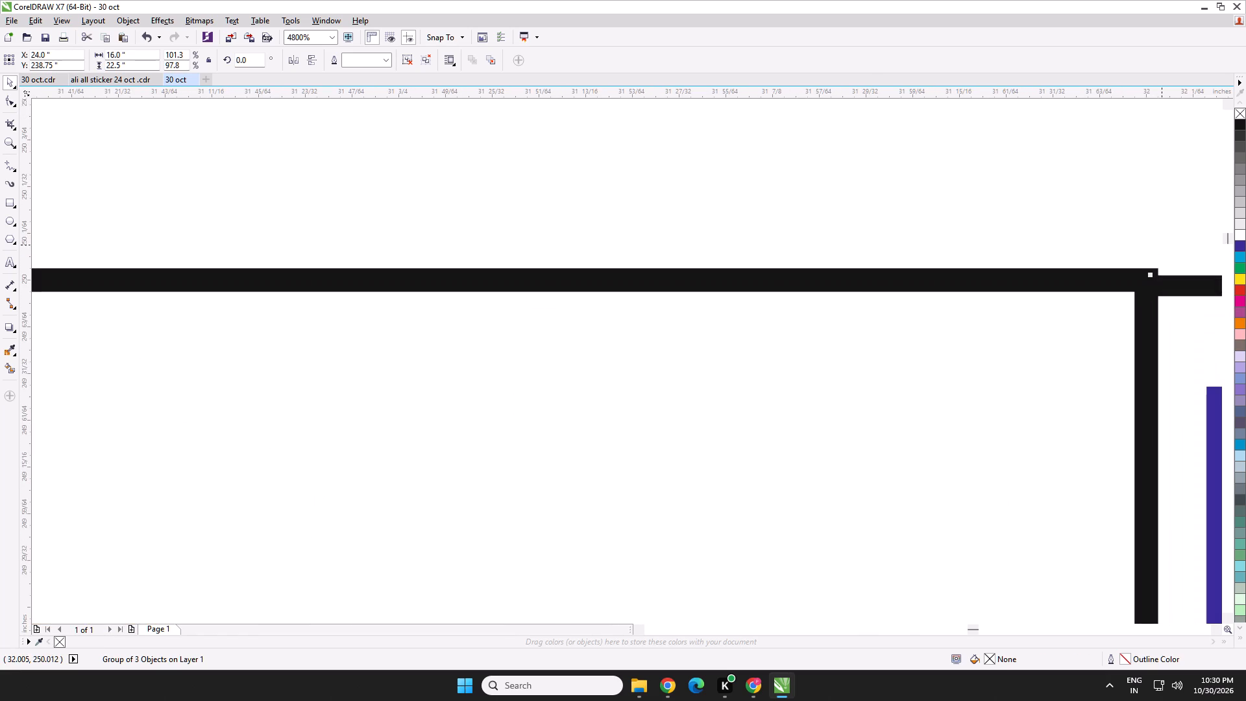
pyautogui.scroll(1, 1138, 269)
pyautogui.moveTo(1120, 291); pyautogui.dragTo(1120, 305)
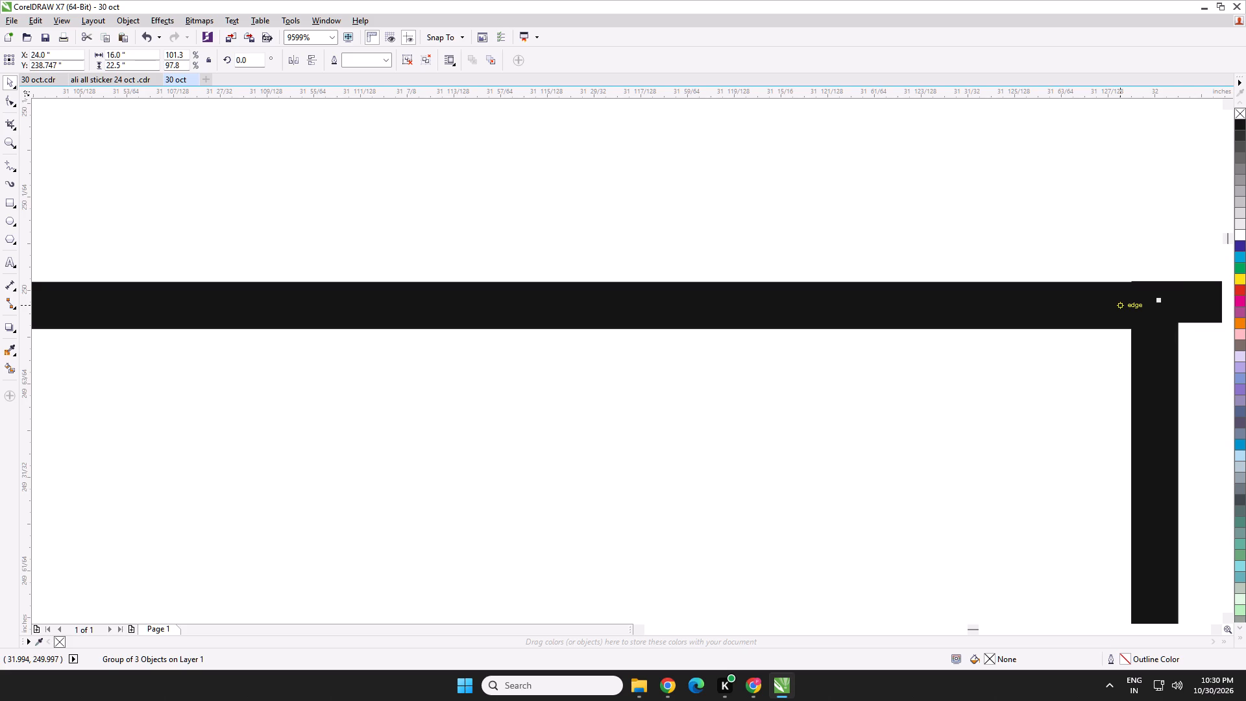
pyautogui.scroll(-10, 1120, 305)
pyautogui.moveTo(1045, 357); pyautogui.dragTo(1114, 281, button='middle')
pyautogui.scroll(-3, 890, 323)
pyautogui.scroll(-2, 796, 366)
pyautogui.moveTo(794, 365); pyautogui.dragTo(794, 359, button='middle')
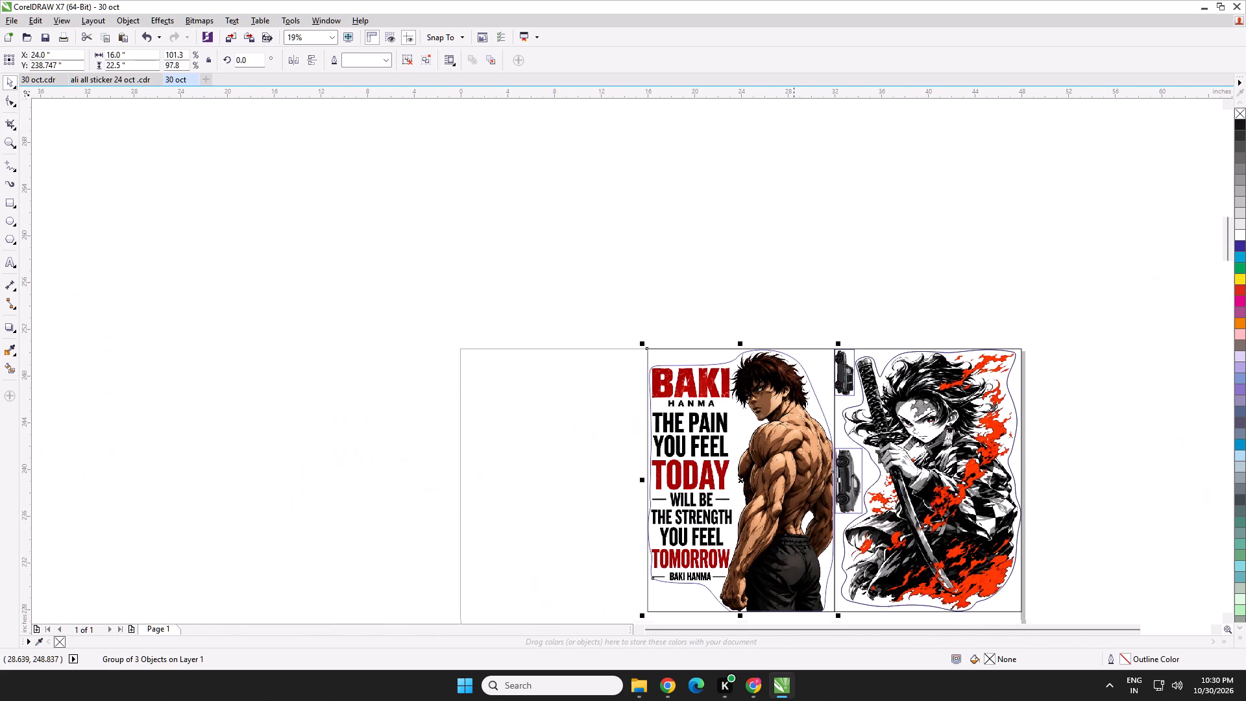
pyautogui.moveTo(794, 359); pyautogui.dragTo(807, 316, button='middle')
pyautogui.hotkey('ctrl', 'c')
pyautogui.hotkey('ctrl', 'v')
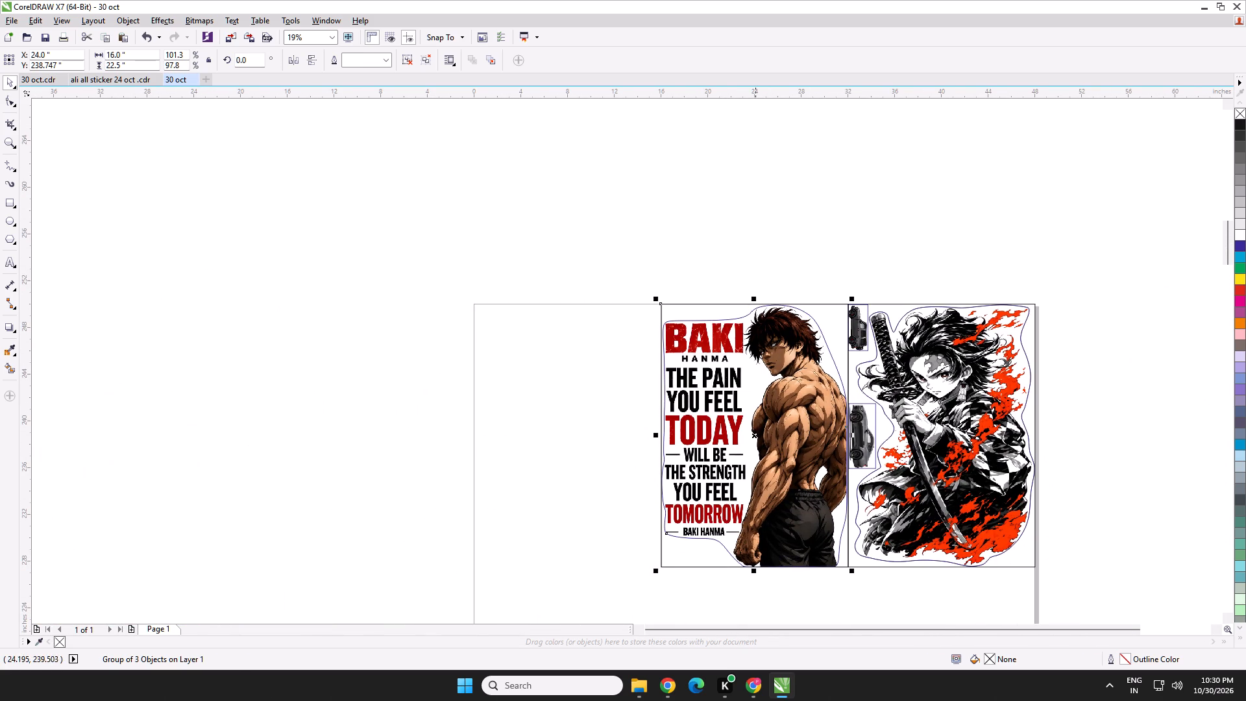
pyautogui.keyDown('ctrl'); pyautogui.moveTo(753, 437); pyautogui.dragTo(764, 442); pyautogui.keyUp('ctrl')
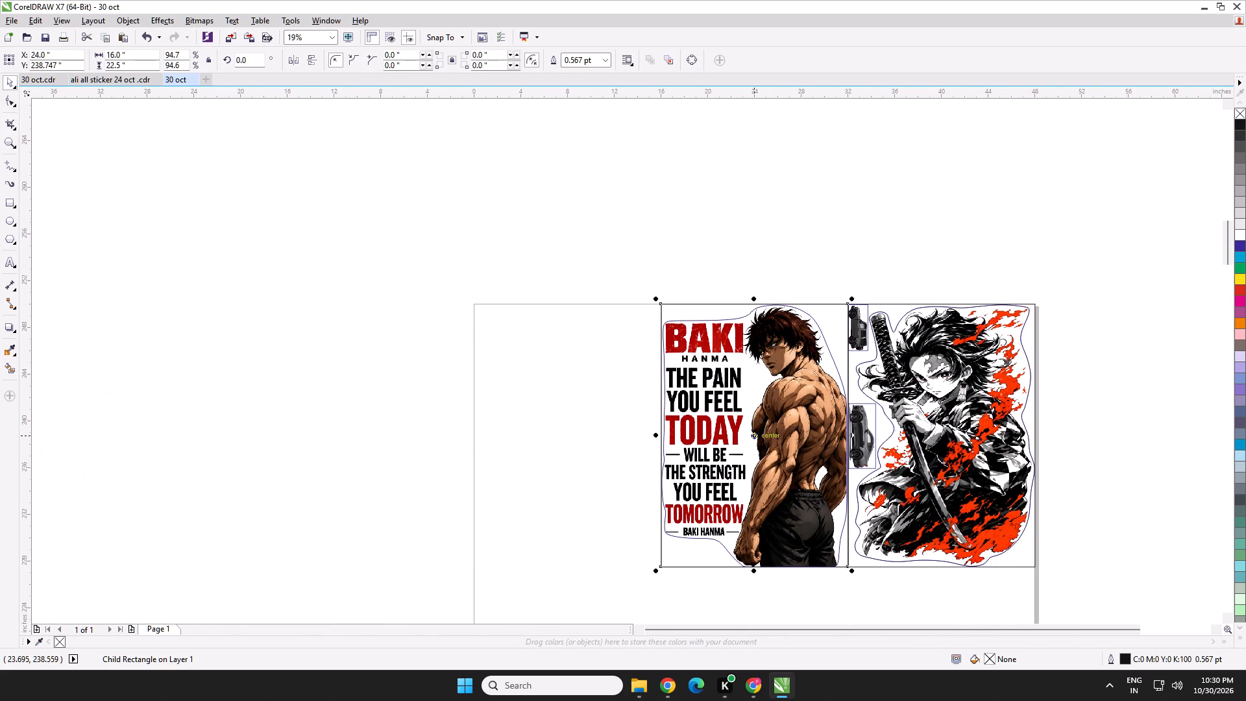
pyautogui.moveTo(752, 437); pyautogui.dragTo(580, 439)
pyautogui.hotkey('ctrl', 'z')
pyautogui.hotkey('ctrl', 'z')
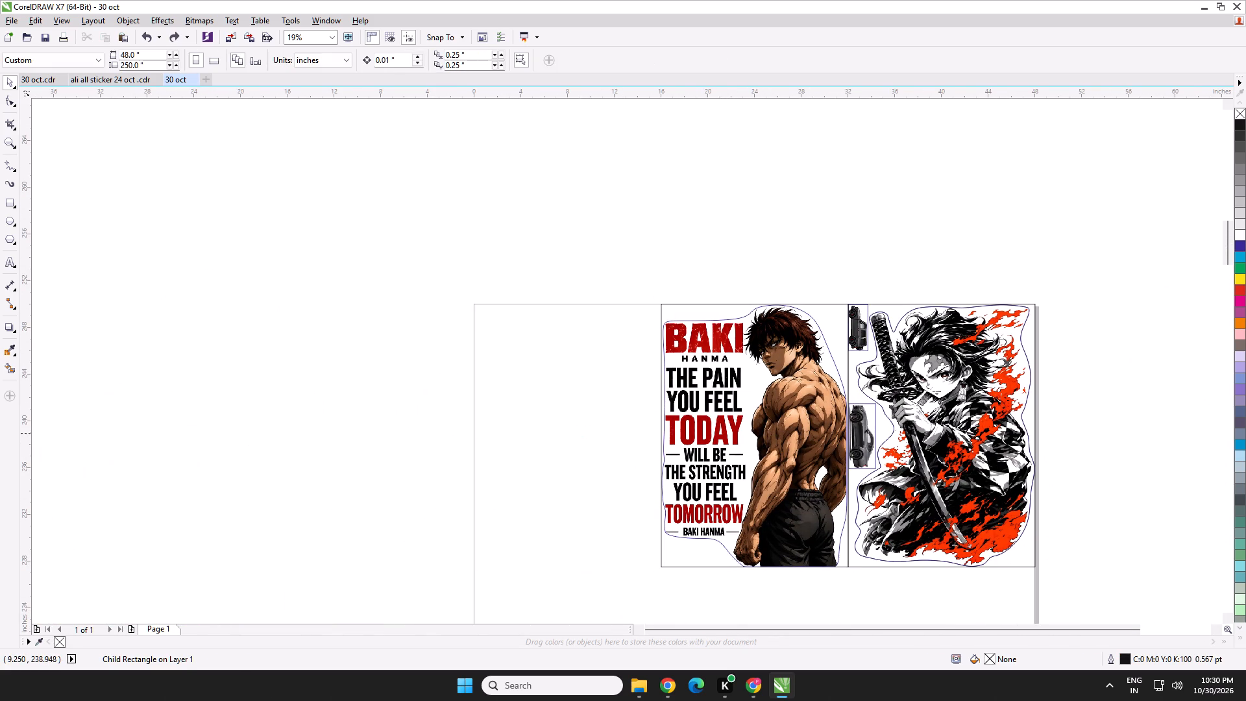
# Duplicate the whole Baki sticker with its frame and place the copy flush on its left, centred at X 8, Y 238.747 inches.
pyautogui.moveTo(609, 242); pyautogui.dragTo(843, 584)
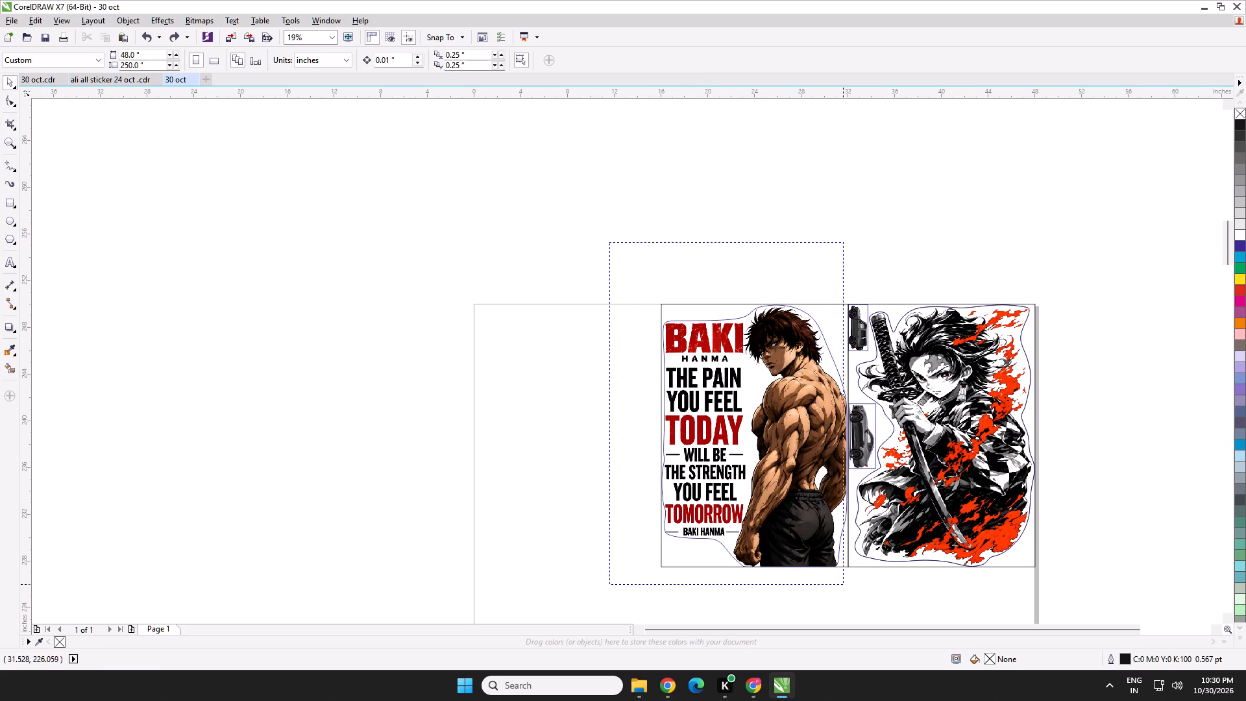
pyautogui.moveTo(843, 584); pyautogui.dragTo(857, 585)
pyautogui.hotkey('ctrl', 'c')
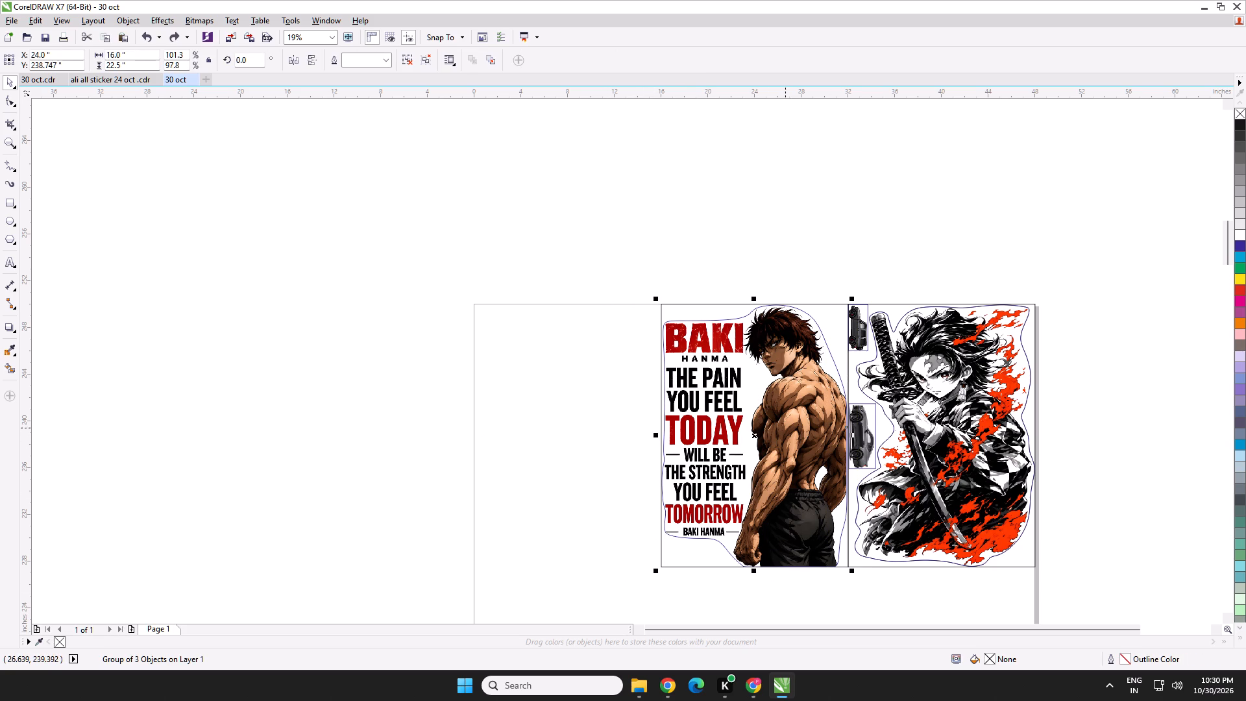
pyautogui.hotkey('ctrl', 'v')
pyautogui.moveTo(757, 437); pyautogui.dragTo(572, 426)
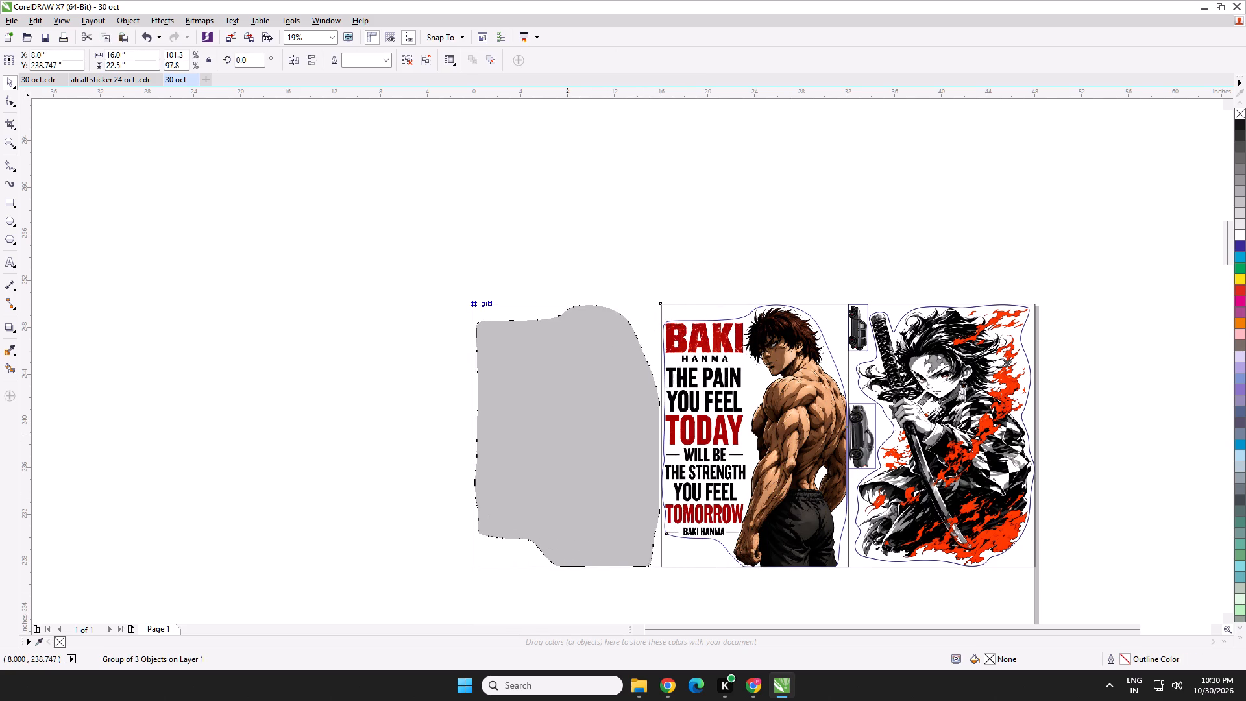
pyautogui.moveTo(572, 426); pyautogui.dragTo(570, 425)
pyautogui.scroll(3, 650, 295)
pyautogui.scroll(2, 732, 330)
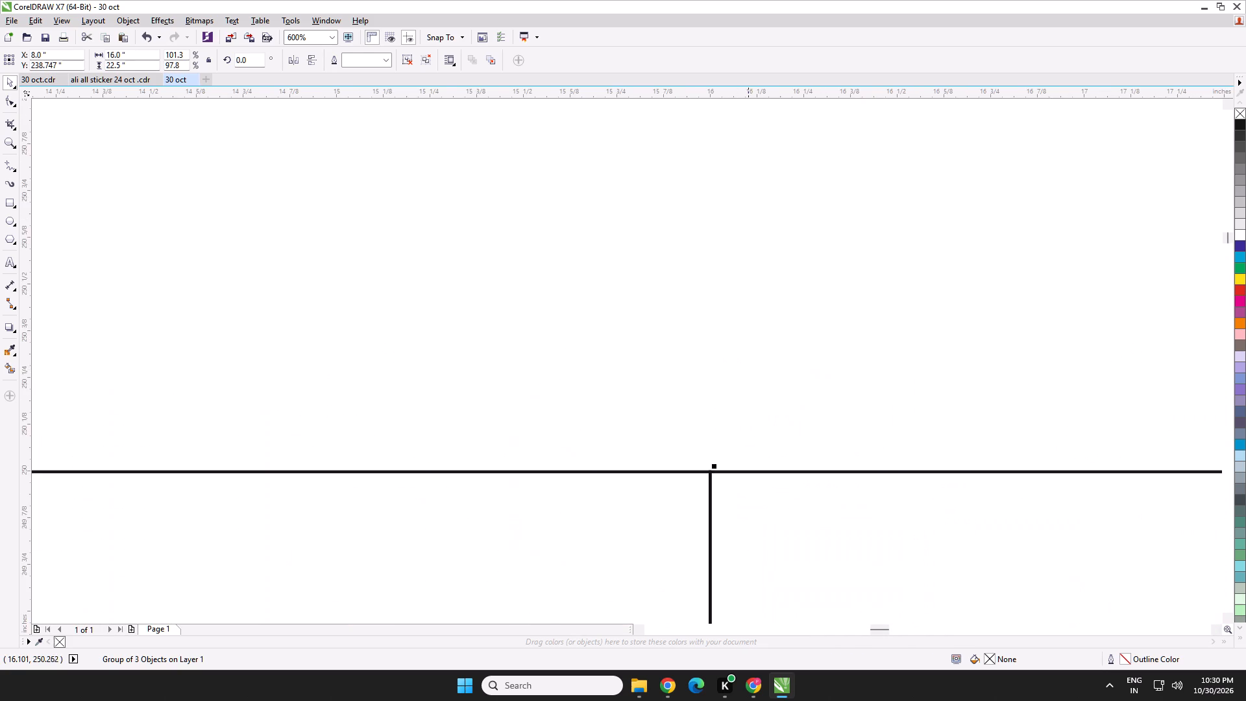
pyautogui.scroll(-4, 748, 395)
pyautogui.moveTo(748, 408); pyautogui.dragTo(757, 284, button='middle')
pyautogui.scroll(-2, 757, 282)
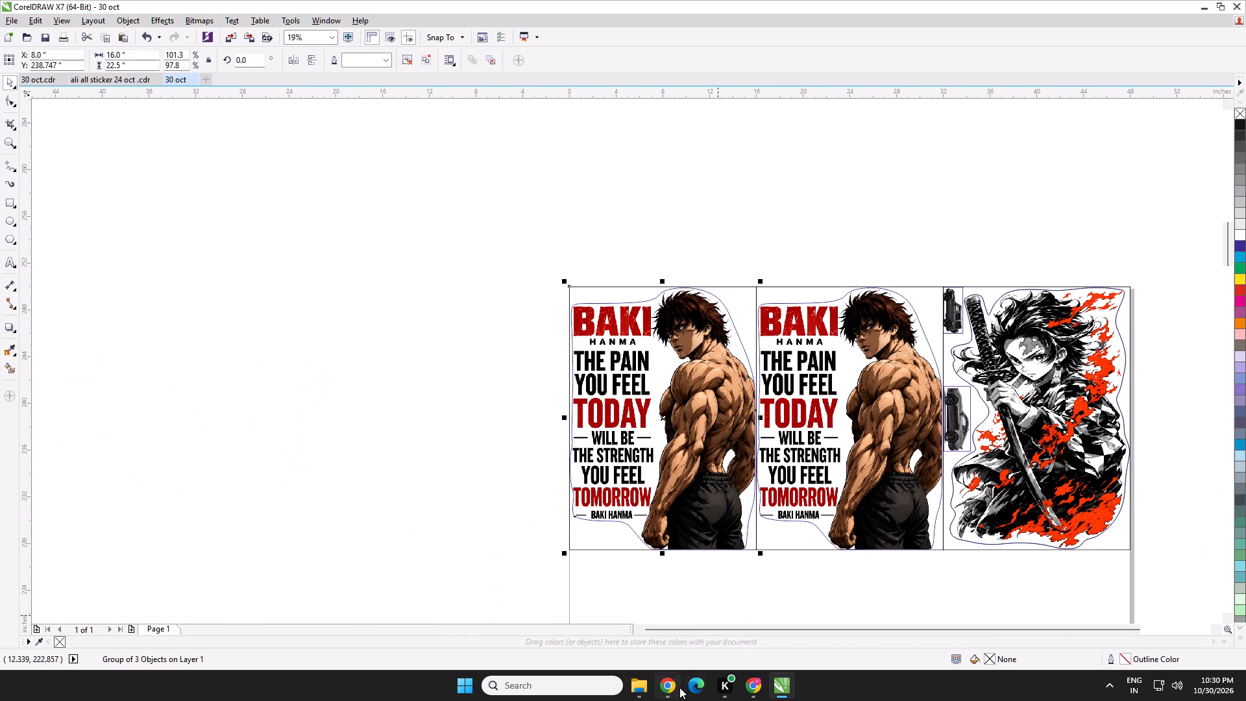
# Switch to the Meesho pending orders in Chrome and select both Baki Hanma orders, keeping the Tanjiro order selected.
pyautogui.click(674, 687)
pyautogui.scroll(-5, 371, 508)
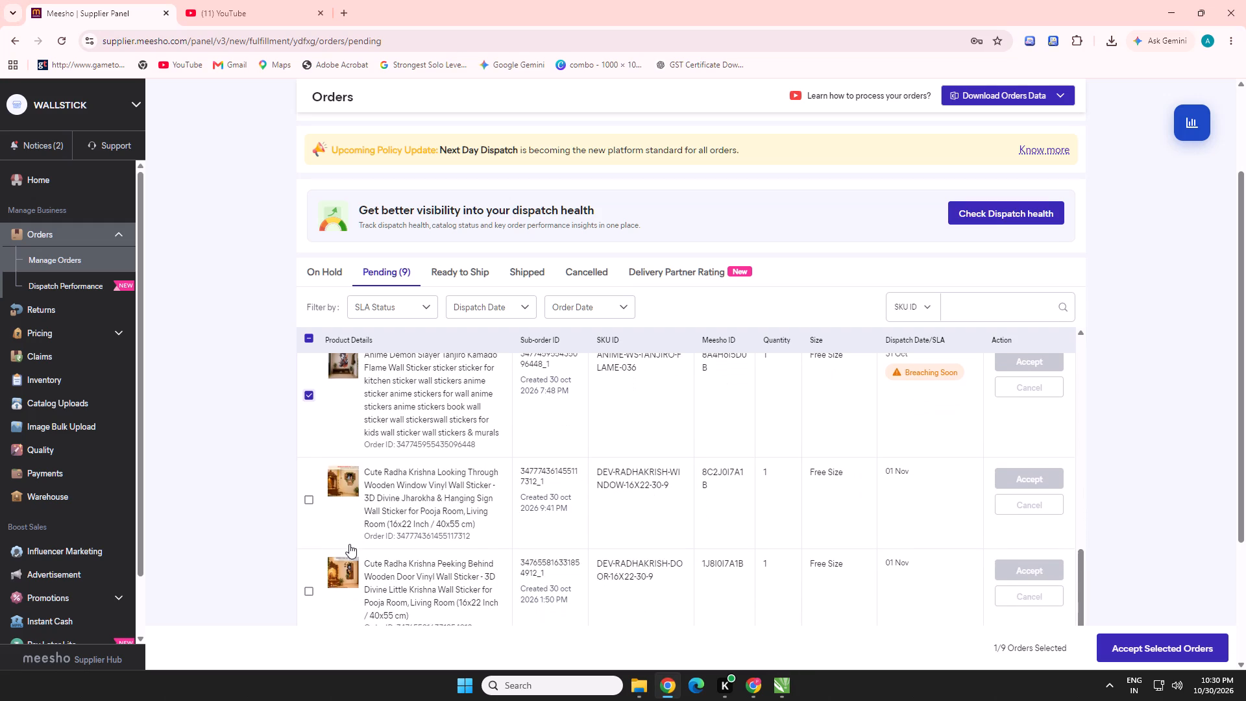
pyautogui.scroll(4, 349, 544)
pyautogui.scroll(-1, 317, 533)
pyautogui.scroll(2, 309, 484)
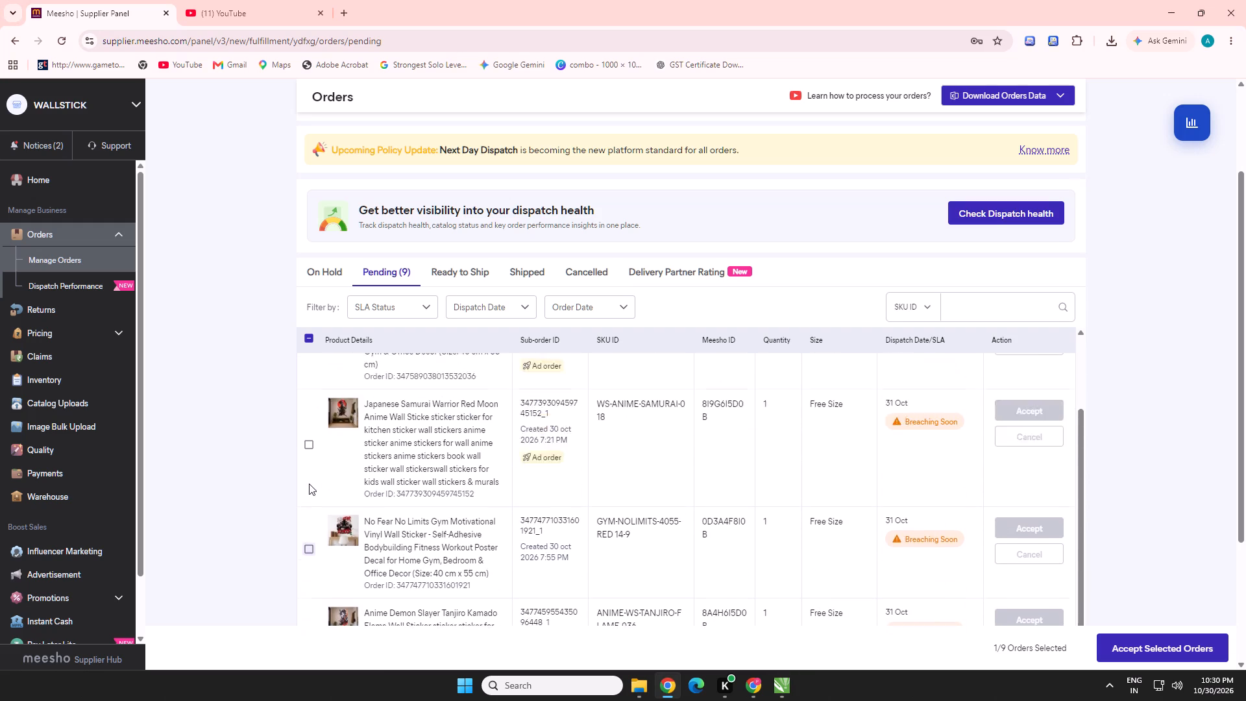
pyautogui.scroll(3, 310, 485)
pyautogui.click(310, 482)
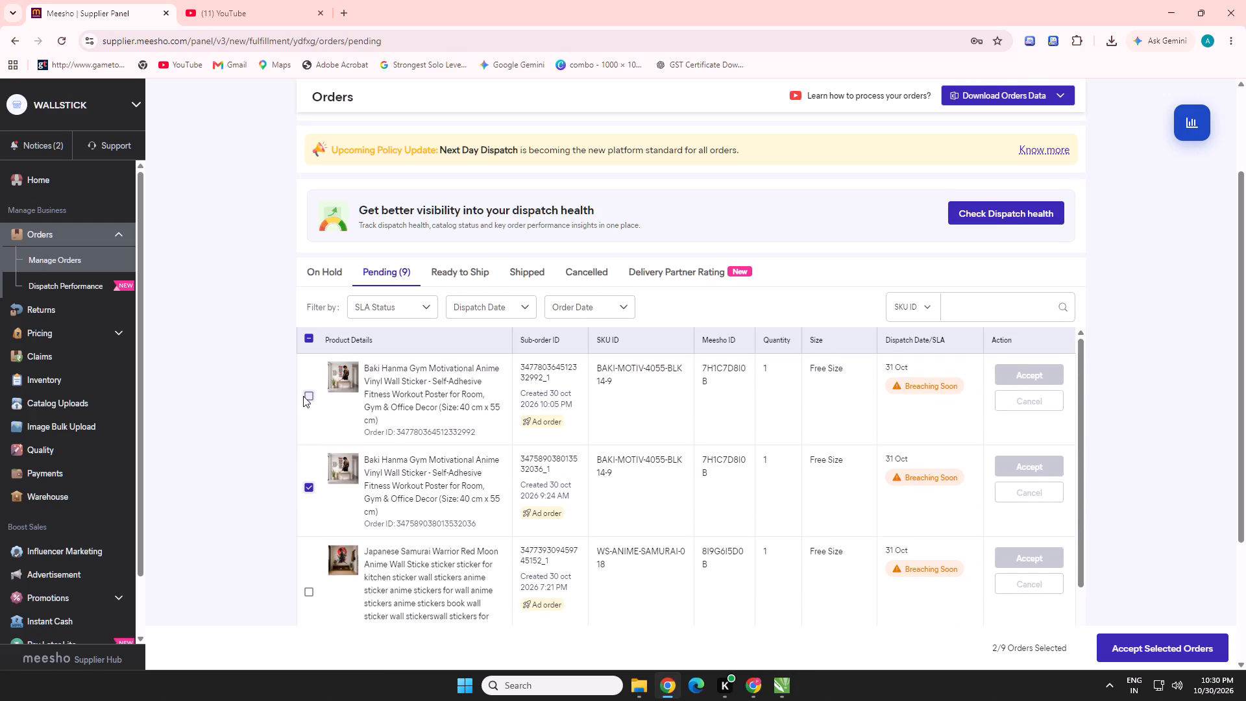
pyautogui.click(303, 396)
pyautogui.scroll(3, 306, 395)
pyautogui.scroll(-10, 354, 452)
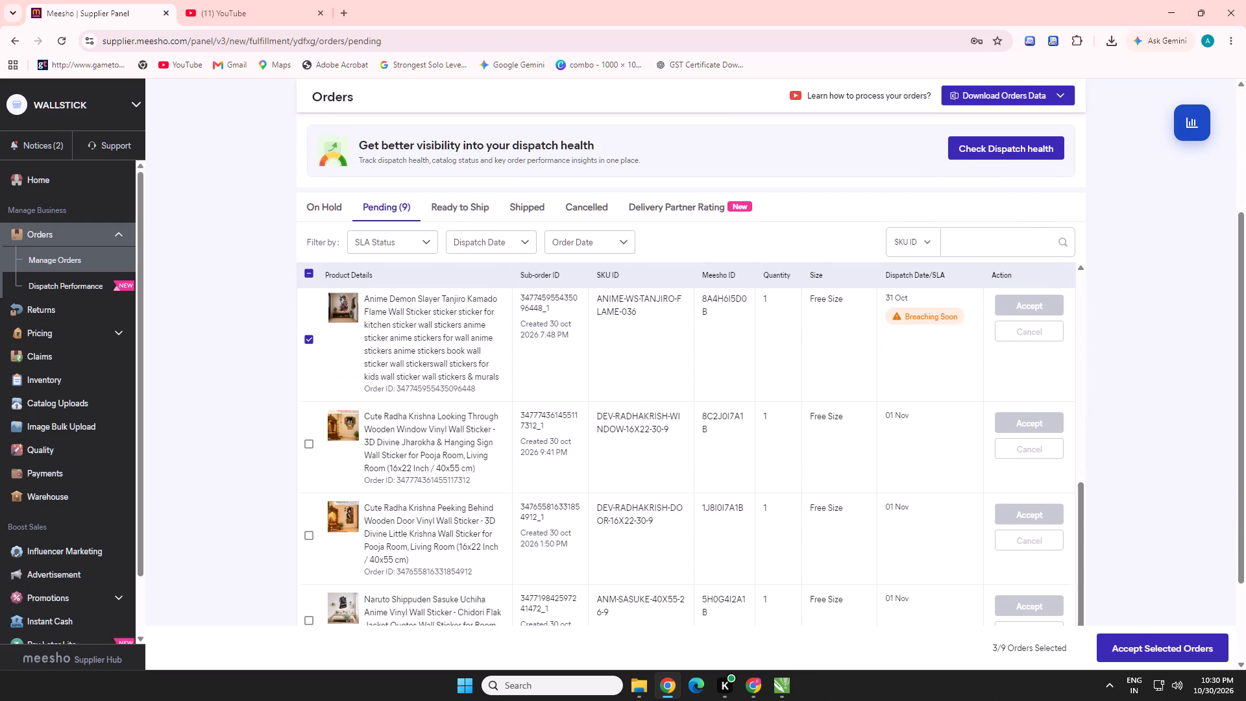
# Switch to CorelDRAW and copy the red-moon samurai sticker with its frame from ali all sticker 24 oct into 30 oct.
pyautogui.click(781, 680)
pyautogui.click(103, 80)
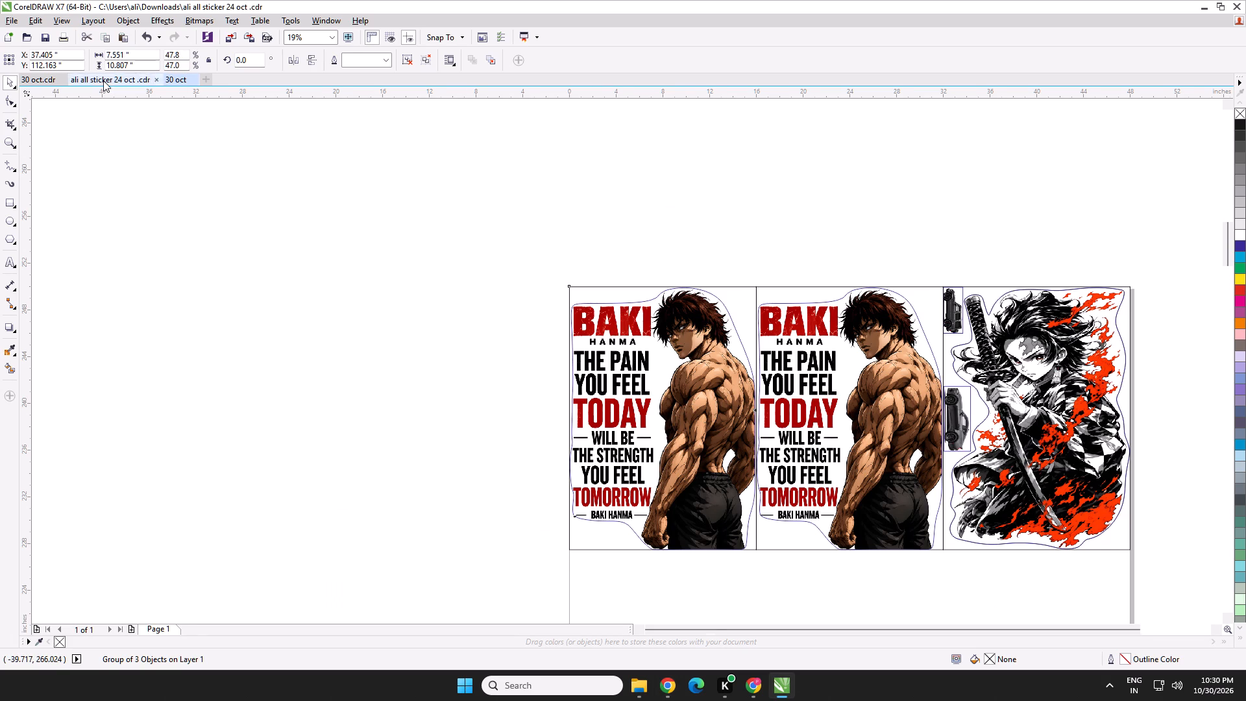
pyautogui.scroll(-1, 556, 228)
pyautogui.moveTo(452, 246); pyautogui.dragTo(582, 330, button='middle')
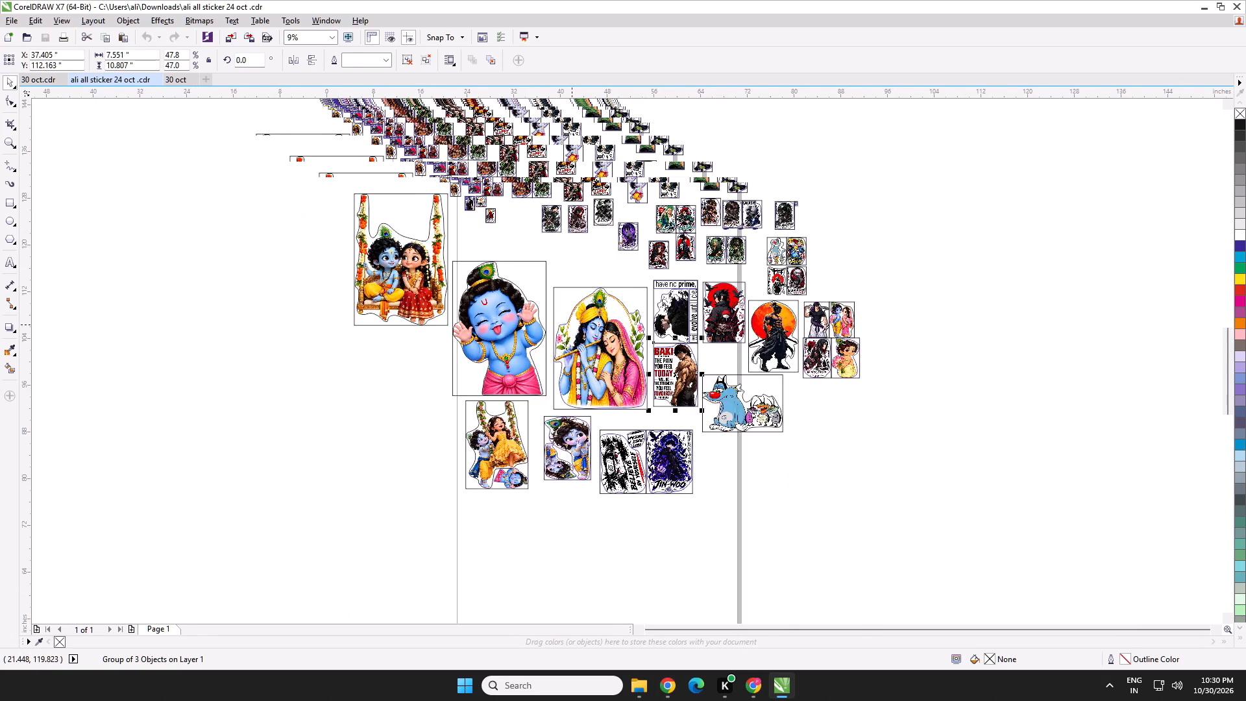
pyautogui.moveTo(582, 330); pyautogui.dragTo(631, 361, button='middle')
pyautogui.scroll(4, 528, 172)
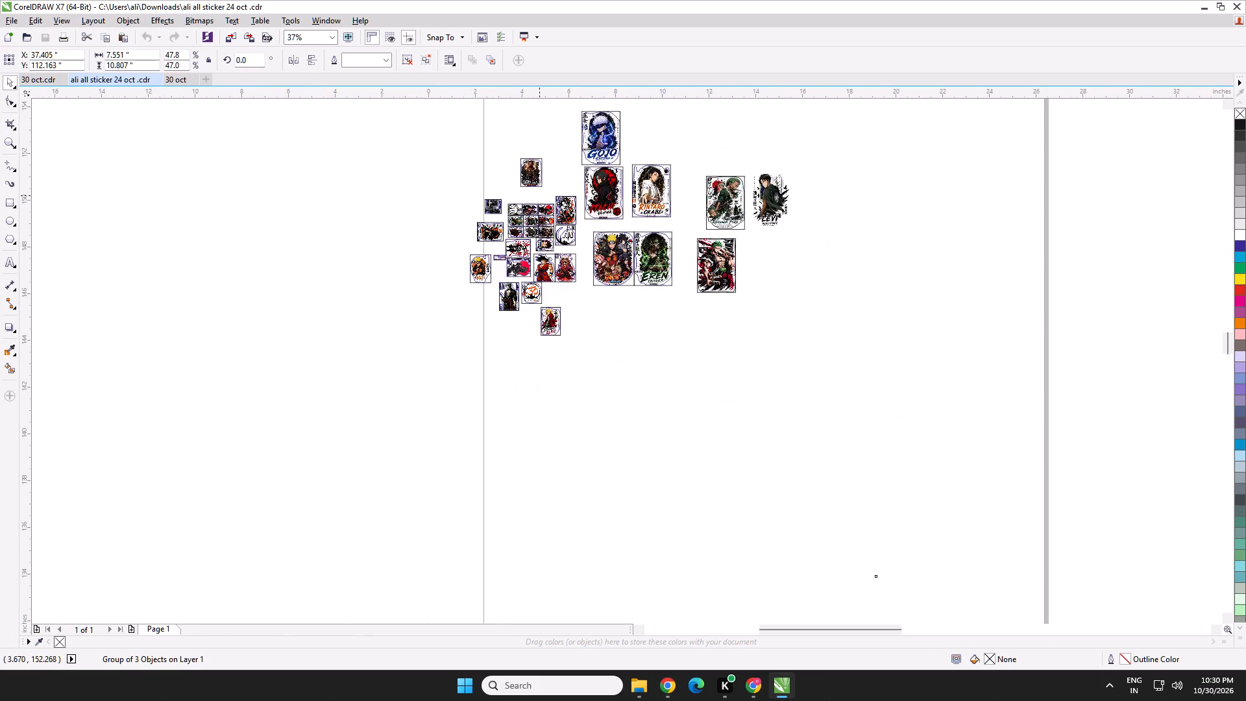
pyautogui.scroll(1, 539, 195)
pyautogui.scroll(1, 619, 237)
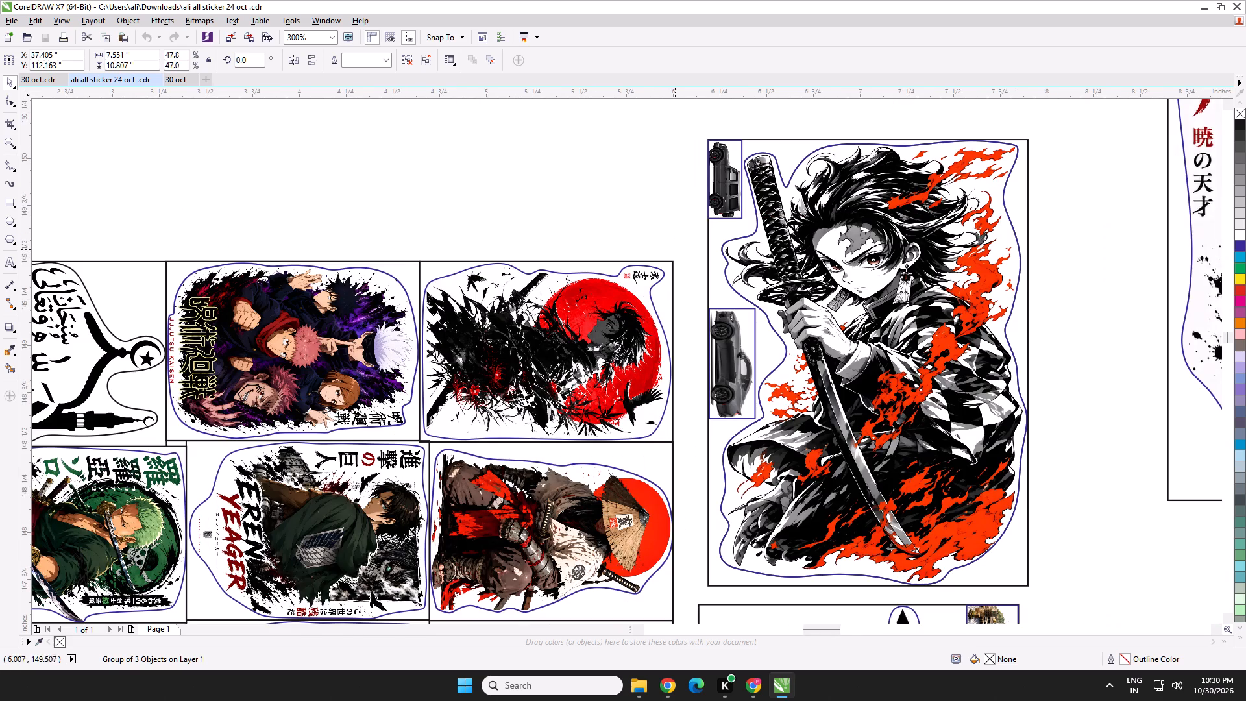
pyautogui.moveTo(676, 249); pyautogui.dragTo(385, 452)
pyautogui.hotkey('ctrl', 'c')
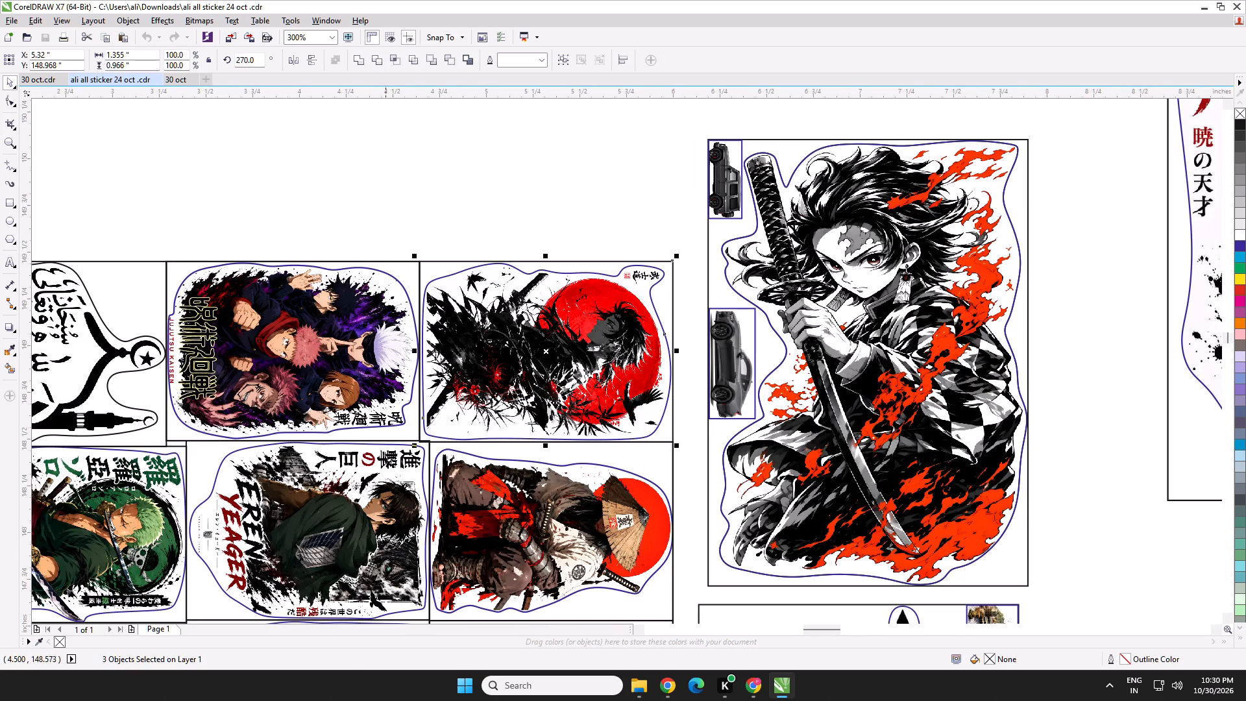
pyautogui.click(180, 82)
pyautogui.hotkey('ctrl', 'v')
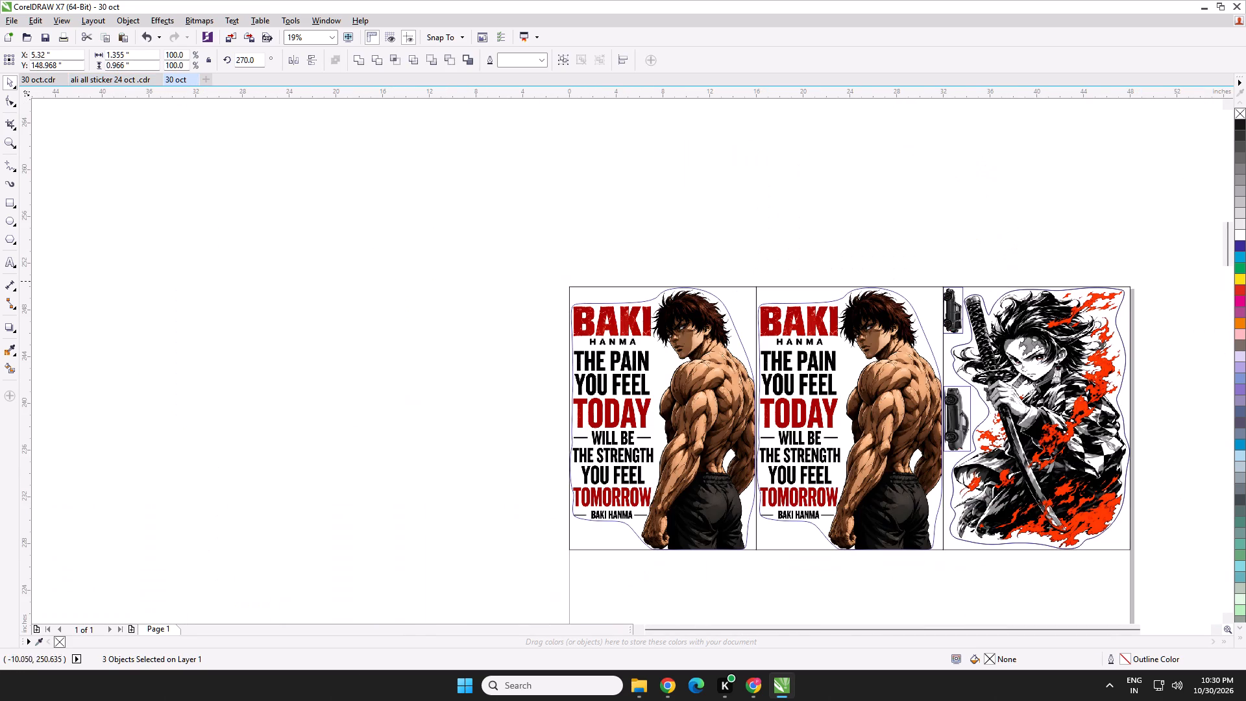
# Set the pasted samurai sticker's rotation to 0 degrees and its size to 16 inches wide and 22.5 inches high.
pyautogui.doubleClick(239, 62)
pyautogui.press('0')
pyautogui.press('Return')
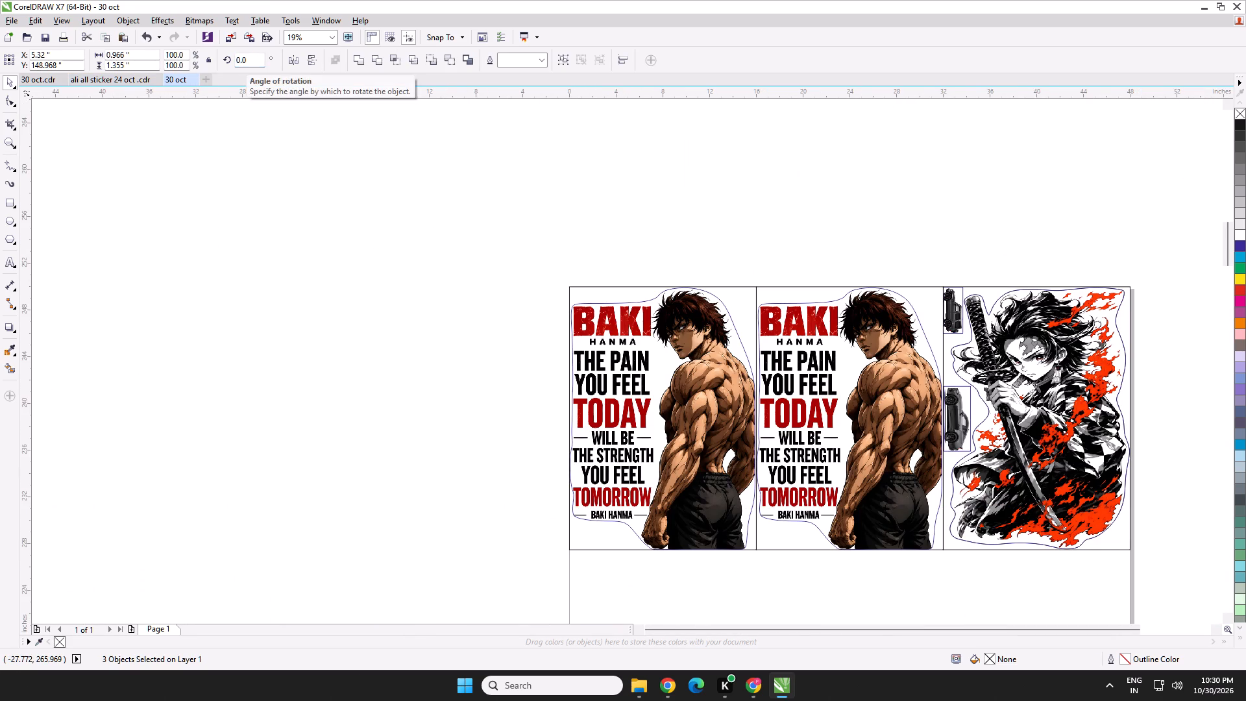
pyautogui.doubleClick(113, 55)
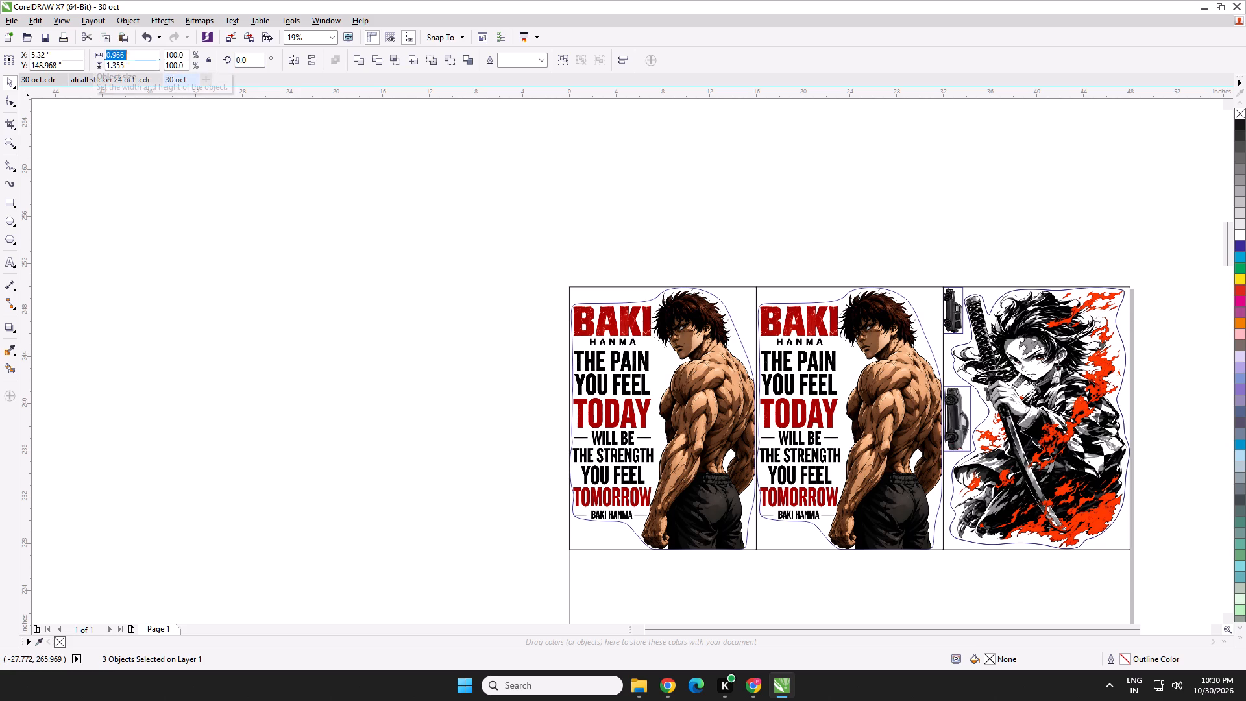
pyautogui.write('16')
pyautogui.press('Tab')
pyautogui.write('22.5')
pyautogui.press('Return')
# Move the samurai sticker up to just below the Tanjiro sticker, at about X 40.1, Y 216.5 inches.
pyautogui.scroll(-2, 446, 267)
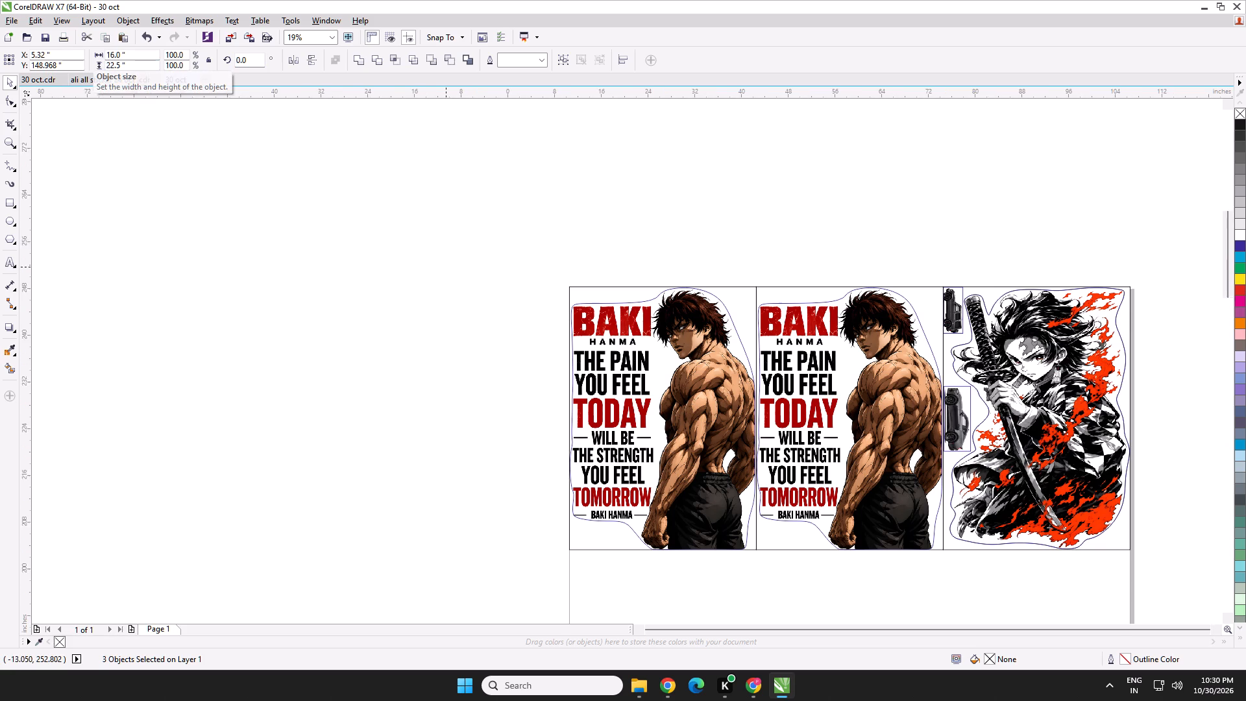
pyautogui.moveTo(531, 302); pyautogui.dragTo(502, 269, button='middle')
pyautogui.moveTo(494, 550); pyautogui.dragTo(595, 353)
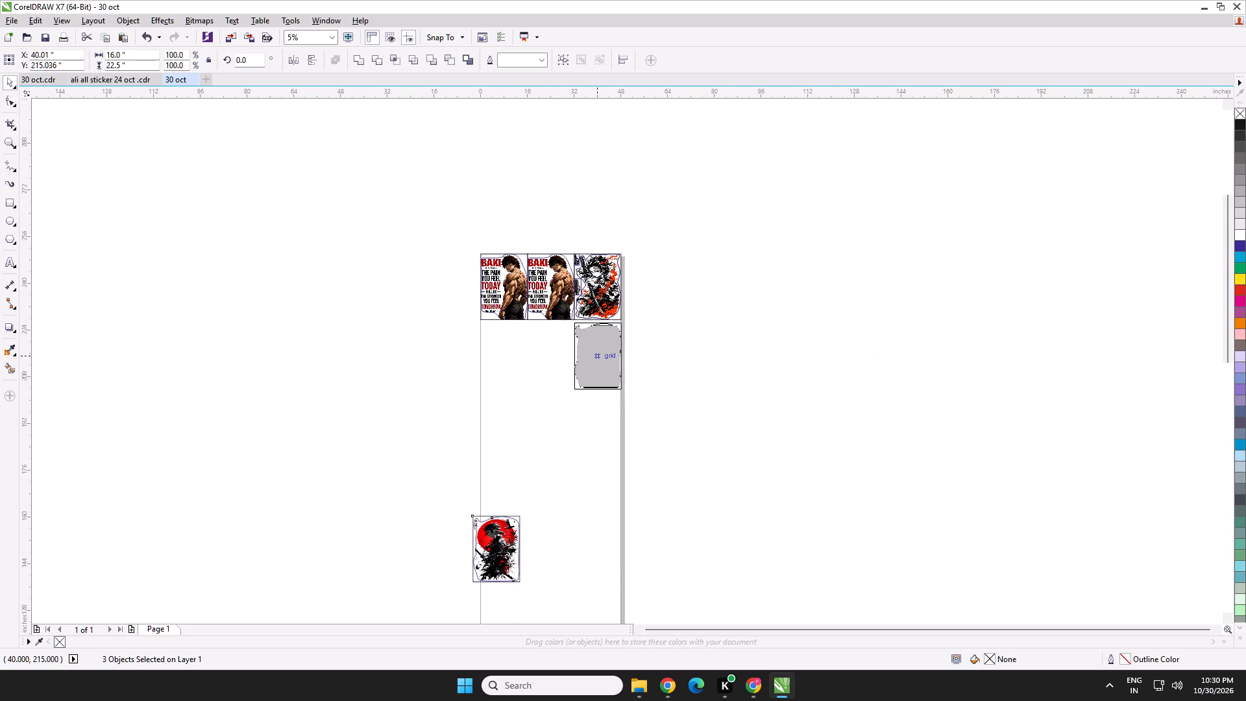
pyautogui.moveTo(595, 353); pyautogui.dragTo(597, 349)
pyautogui.scroll(3, 618, 303)
pyautogui.moveTo(513, 482); pyautogui.dragTo(554, 473)
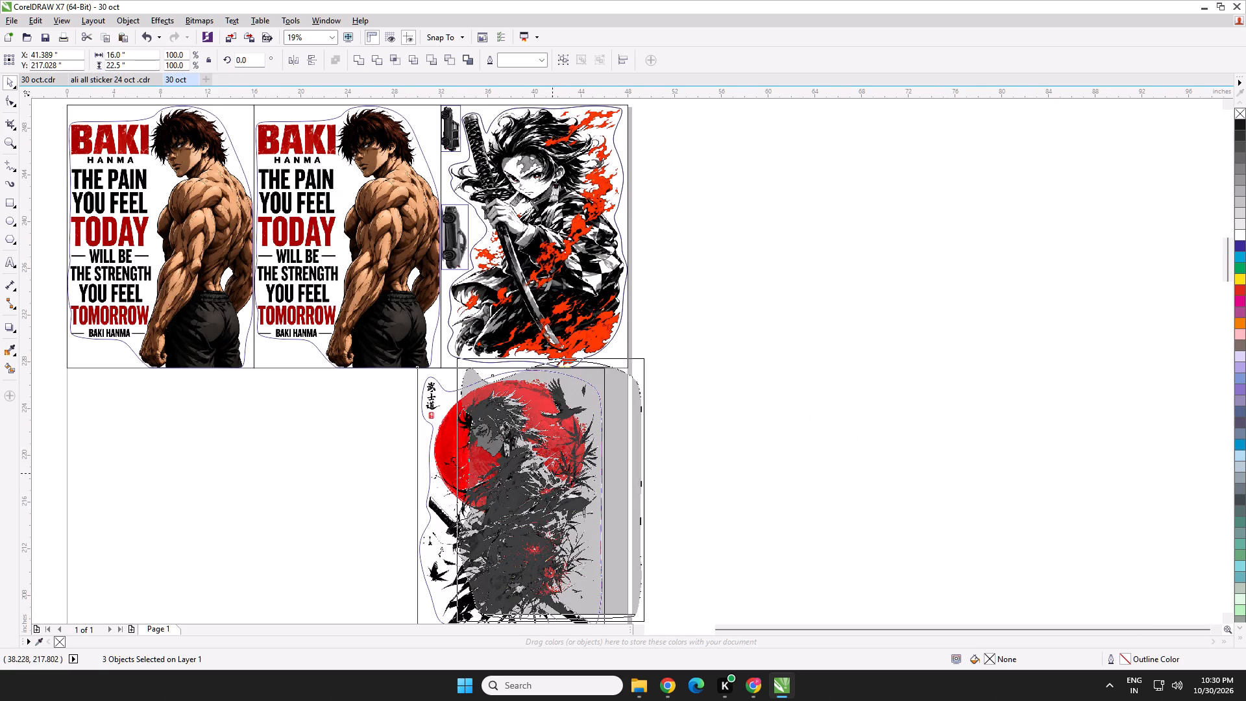
pyautogui.moveTo(554, 473); pyautogui.dragTo(537, 480)
# Align the samurai sticker flush with the page's right edge and the Tanjiro frame's bottom edge, centred at about X 40, Y 216.25 inches.
pyautogui.scroll(2, 642, 360)
pyautogui.press('Left')
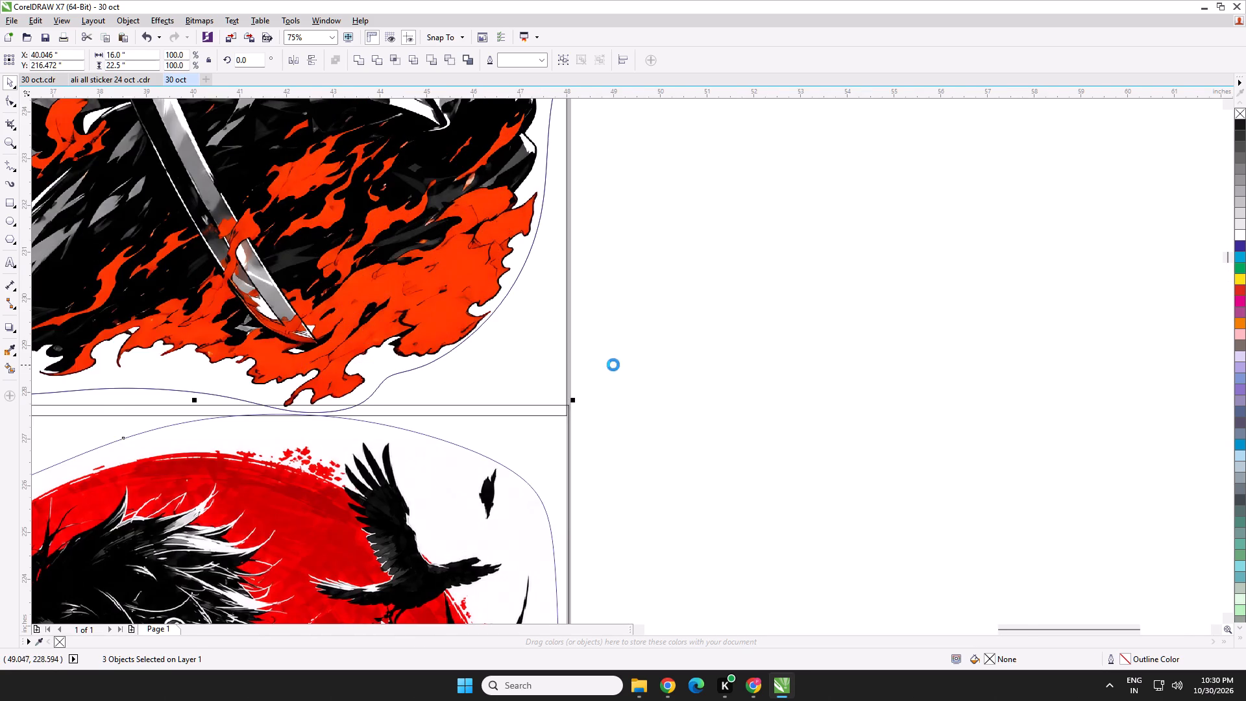
pyautogui.press('Left')
pyautogui.scroll(1, 557, 402)
pyautogui.press('Left')
pyautogui.press('Left')
pyautogui.scroll(2, 605, 420)
pyautogui.press('Left')
pyautogui.press('Left')
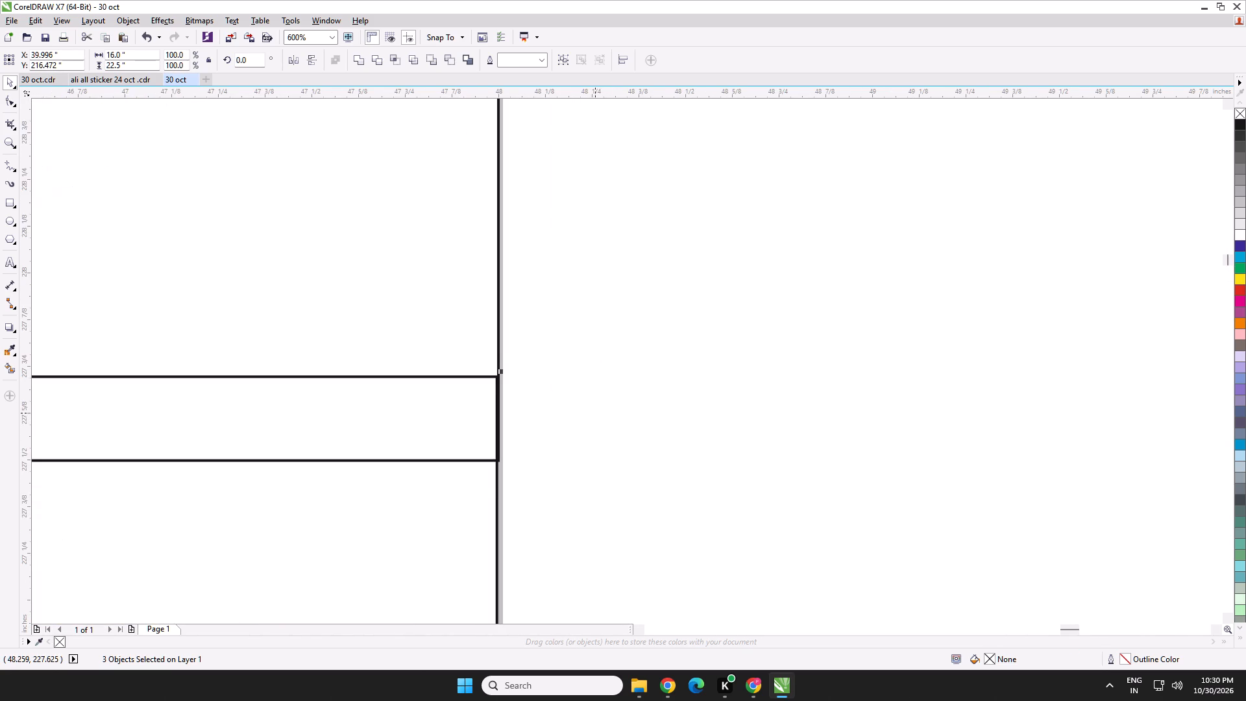
pyautogui.press('Down')
pyautogui.press('Down')
pyautogui.scroll(1, 505, 436)
pyautogui.press('Down')
pyautogui.press('Down')
pyautogui.press('Down')
pyautogui.press('Down')
pyautogui.press('Down')
pyautogui.press('Down')
pyautogui.press('Down')
pyautogui.press('Down')
pyautogui.press('Down')
pyautogui.press('Down')
pyautogui.press('Down')
pyautogui.press('Down')
pyautogui.press('Down')
pyautogui.press('Down')
pyautogui.press('Down')
pyautogui.press('Down')
pyautogui.press('Down')
pyautogui.press('Down')
pyautogui.press('Down')
pyautogui.press('Down')
pyautogui.press('Down')
pyautogui.press('Down')
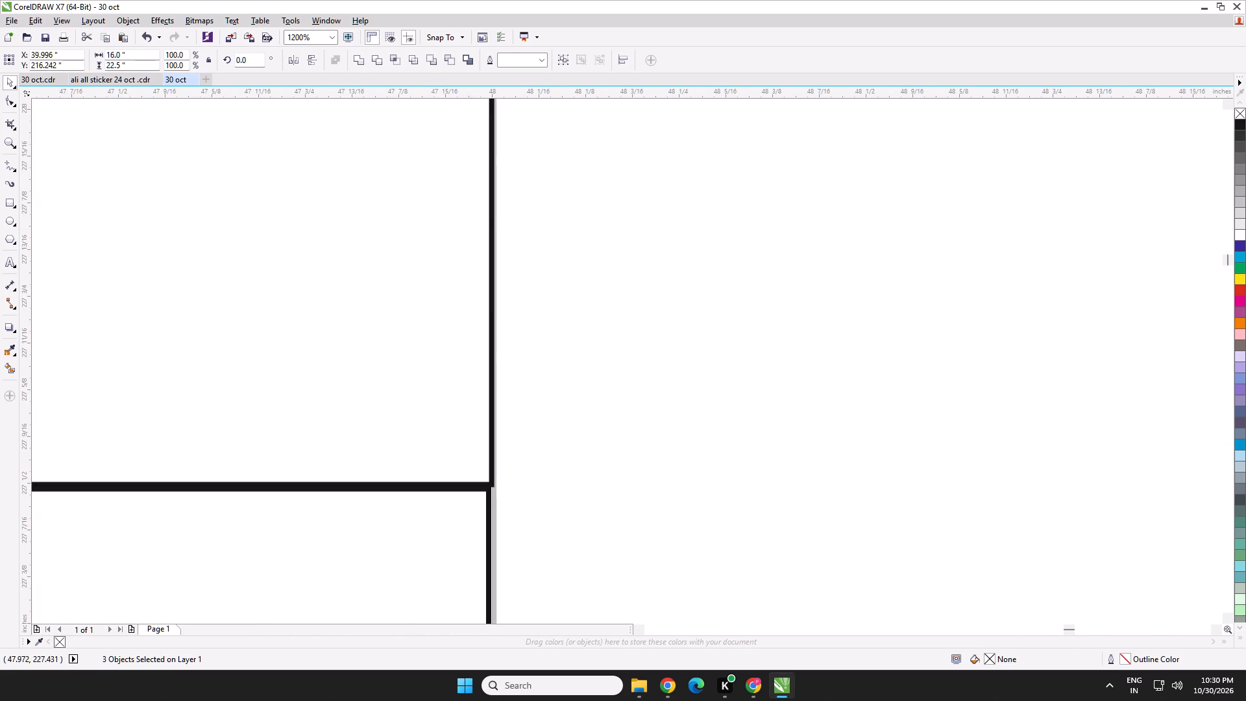
pyautogui.scroll(3, 476, 523)
pyautogui.press('Up')
pyautogui.press('Up')
pyautogui.moveTo(409, 471); pyautogui.dragTo(419, 472)
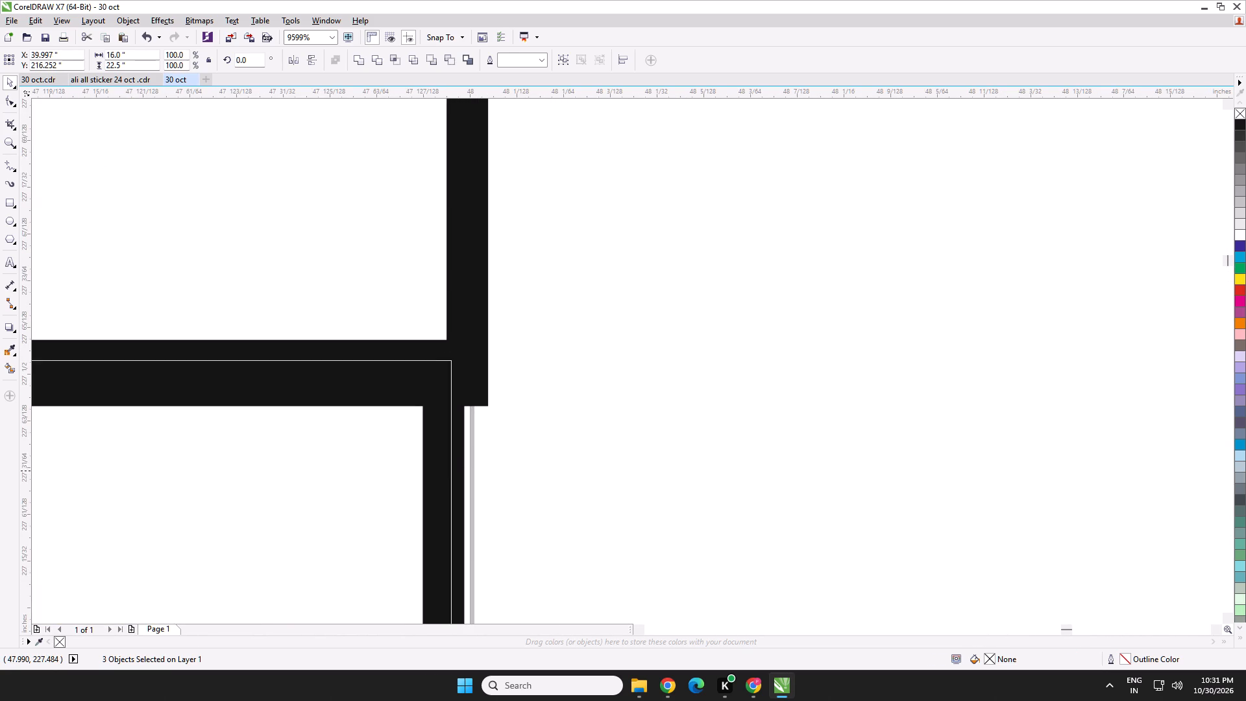
pyautogui.moveTo(419, 472); pyautogui.dragTo(432, 475)
pyautogui.scroll(-7, 432, 475)
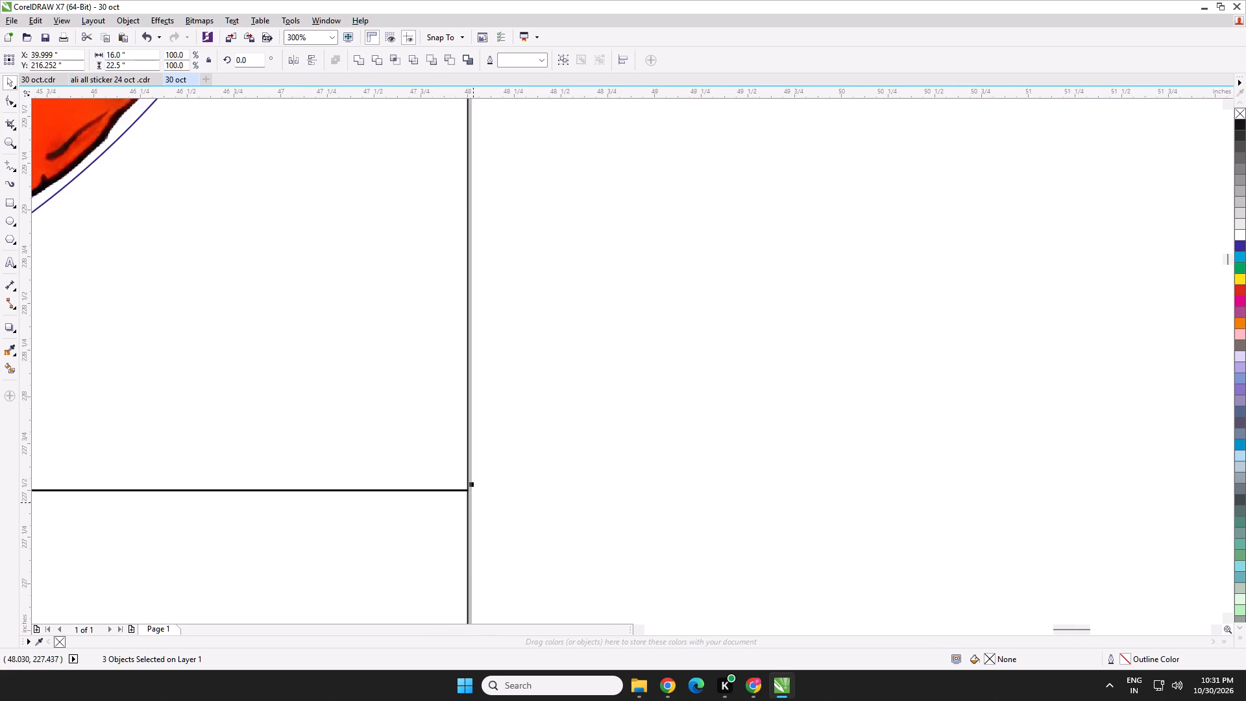
pyautogui.scroll(-3, 463, 513)
pyautogui.moveTo(453, 529); pyautogui.dragTo(849, 418, button='middle')
pyautogui.scroll(-1, 648, 497)
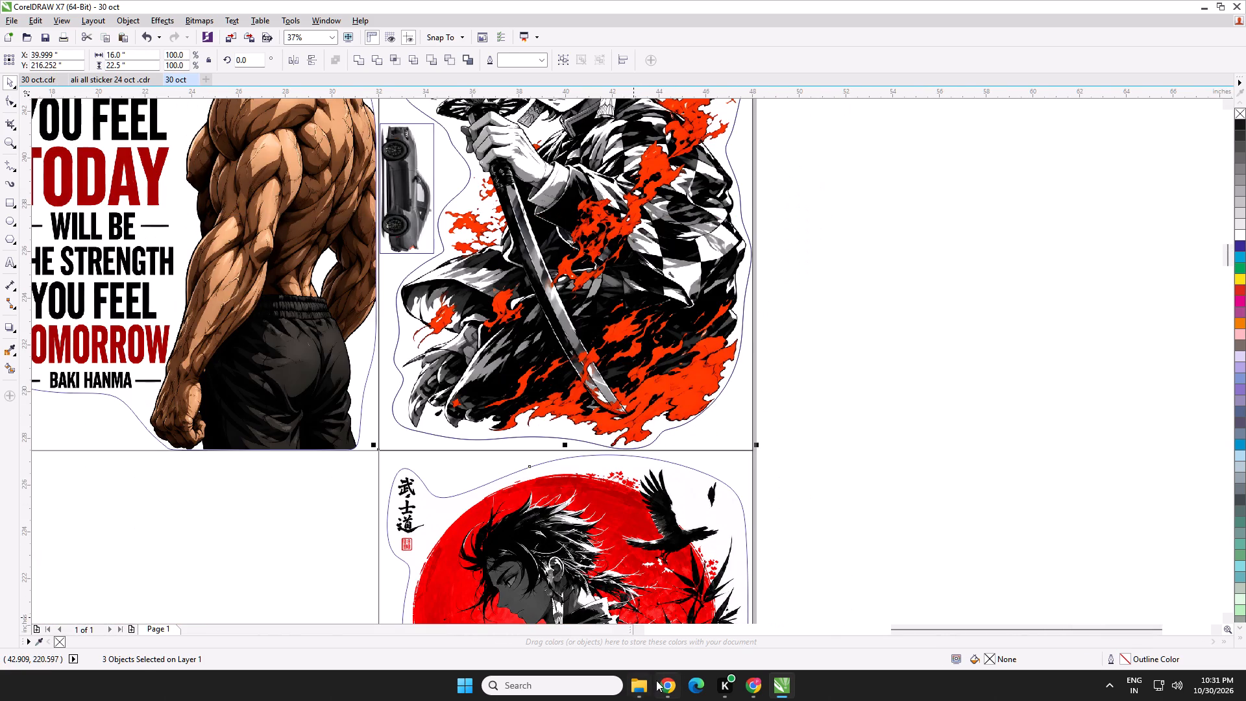
# Switch to Chrome and select the red-moon samurai order and both Baki Hanma orders in the pending list.
pyautogui.click(664, 681)
pyautogui.scroll(5, 404, 470)
pyautogui.scroll(1, 331, 479)
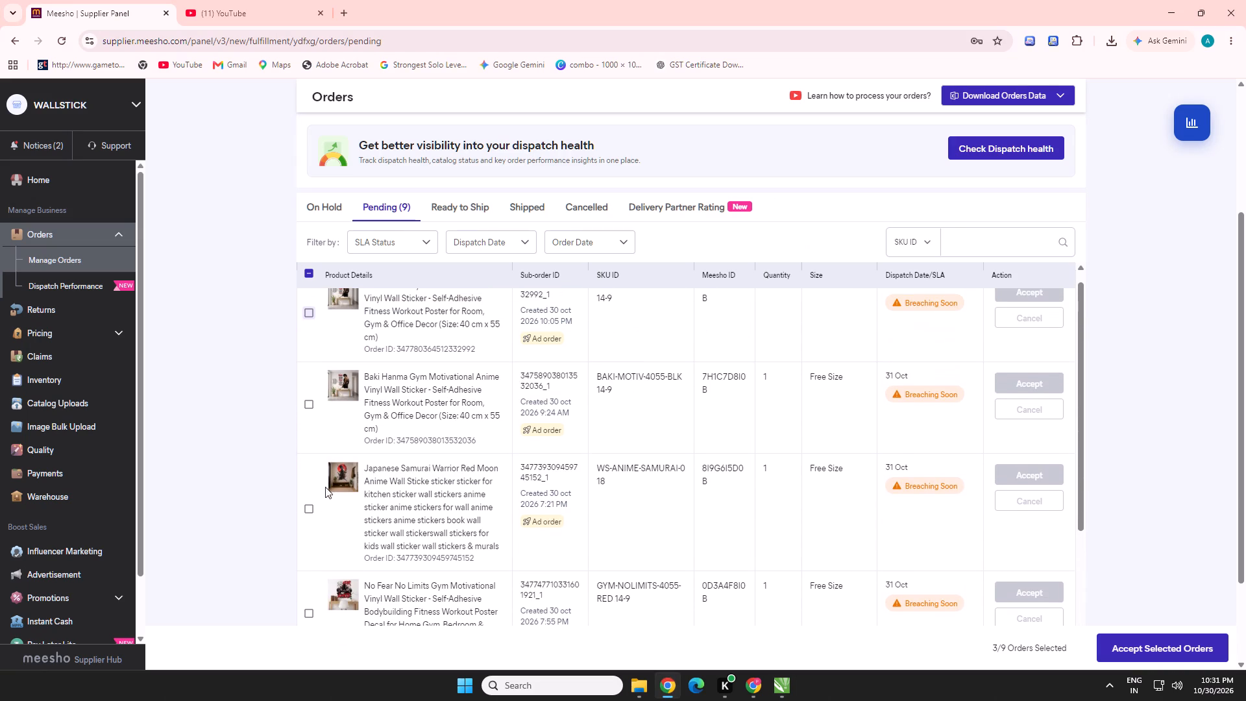
pyautogui.click(311, 507)
pyautogui.scroll(3, 315, 487)
pyautogui.click(303, 422)
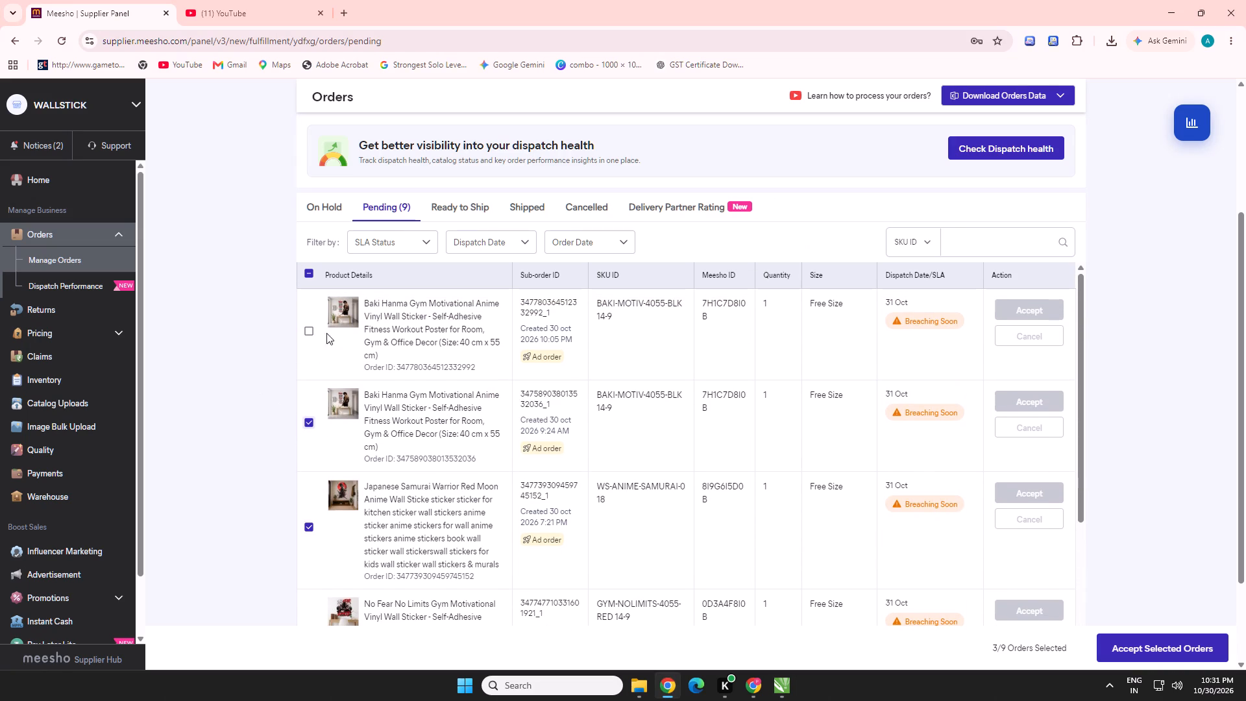
pyautogui.click(312, 331)
pyautogui.scroll(-3, 374, 366)
pyautogui.scroll(-2, 455, 456)
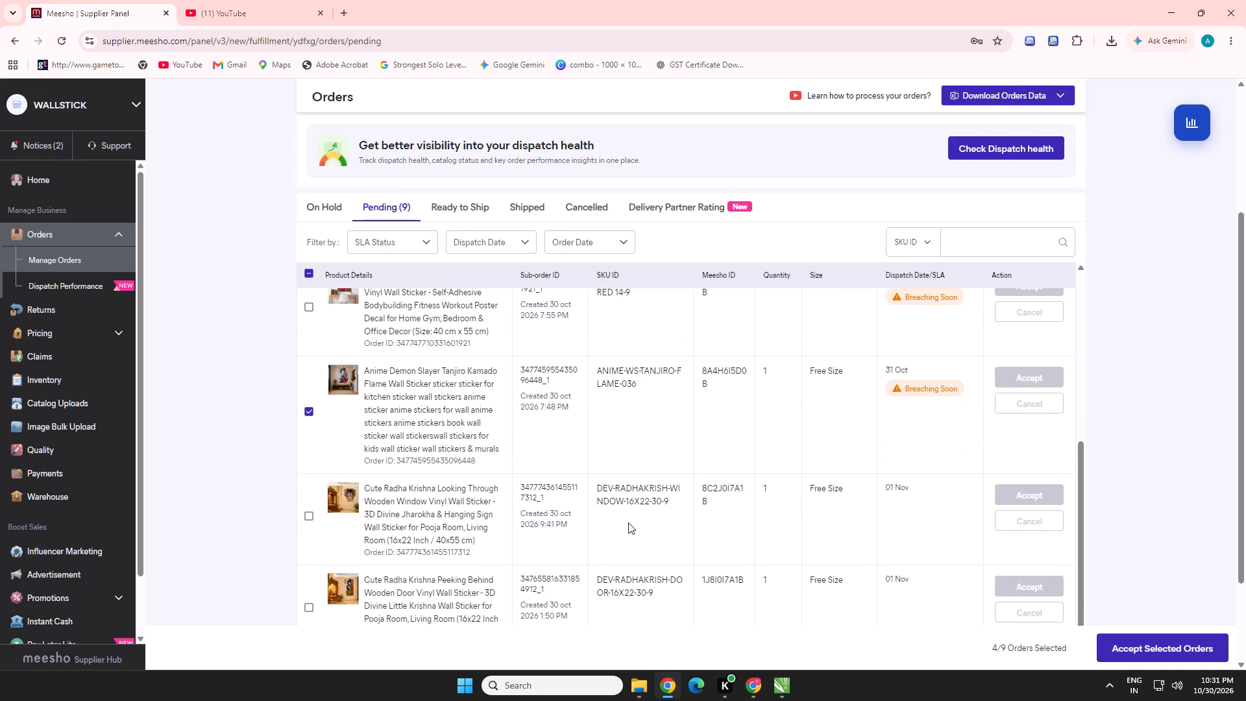
# Switch to CorelDRAW and copy the No Fear No Limits gym sticker with its frame from ali all sticker 24 oct into 30 oct.
pyautogui.click(777, 682)
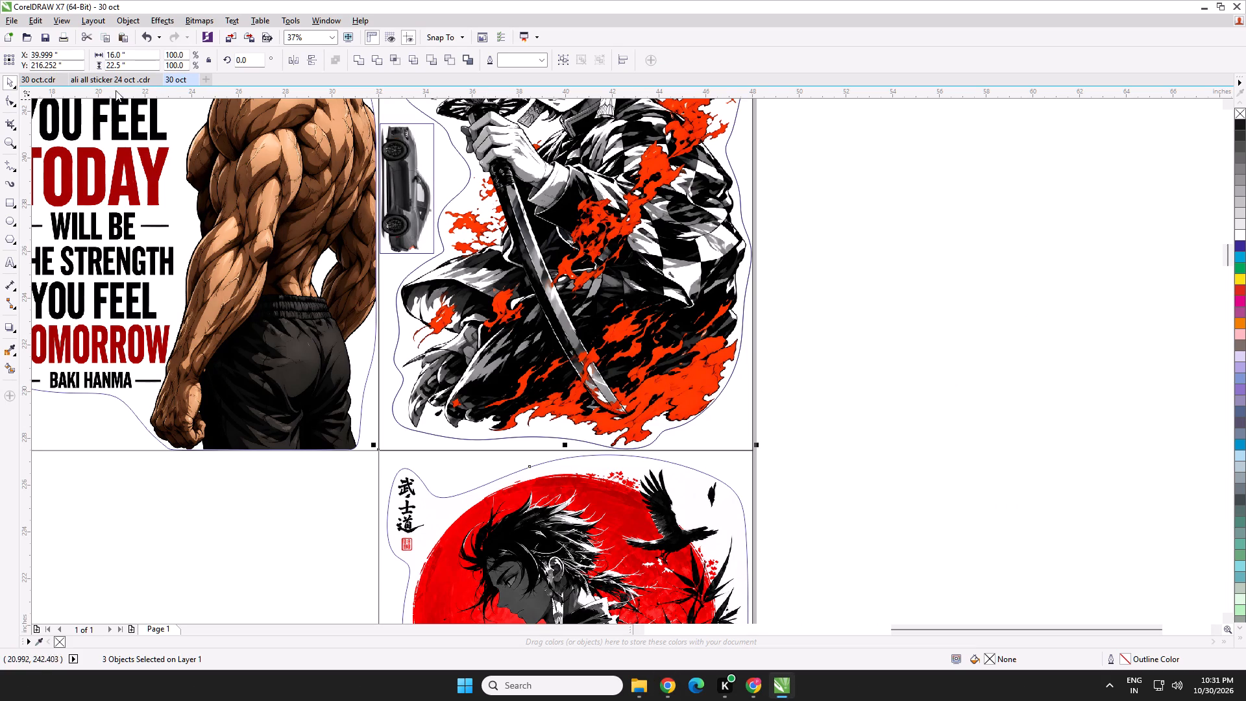
pyautogui.click(114, 71)
pyautogui.click(106, 81)
pyautogui.scroll(-1, 212, 222)
pyautogui.scroll(-1, 398, 399)
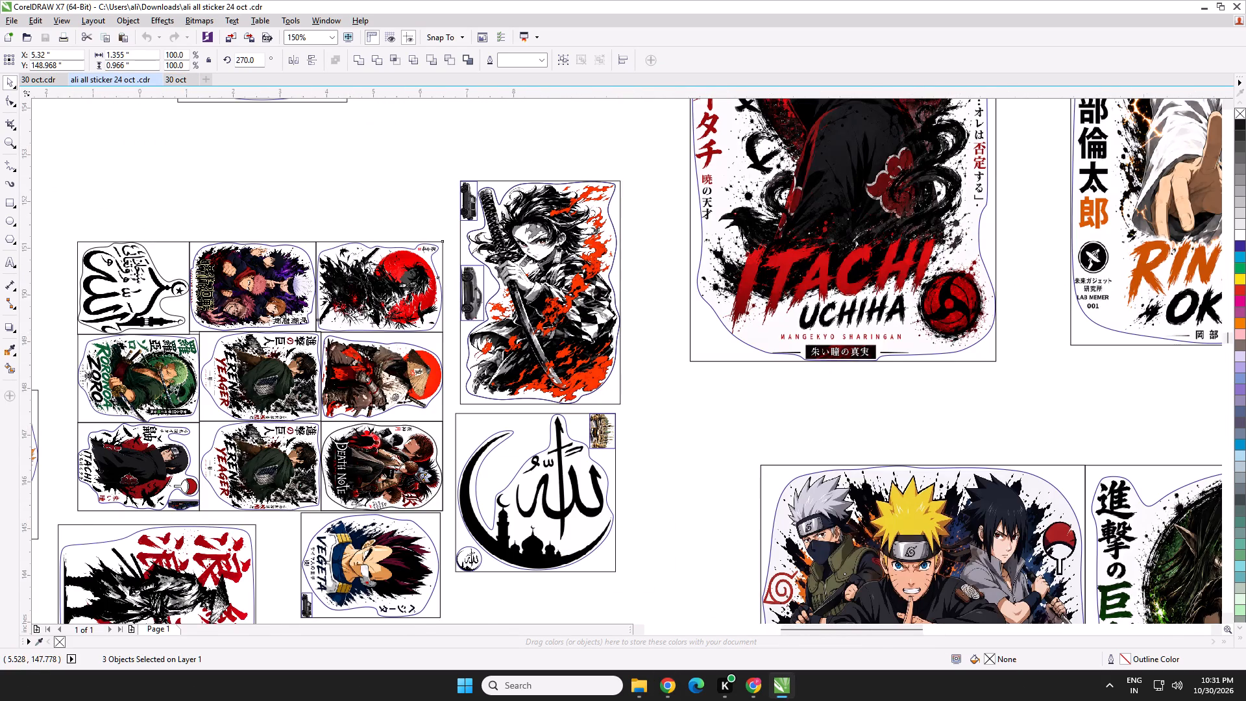
pyautogui.scroll(-3, 398, 399)
pyautogui.moveTo(574, 465); pyautogui.dragTo(449, 367, button='middle')
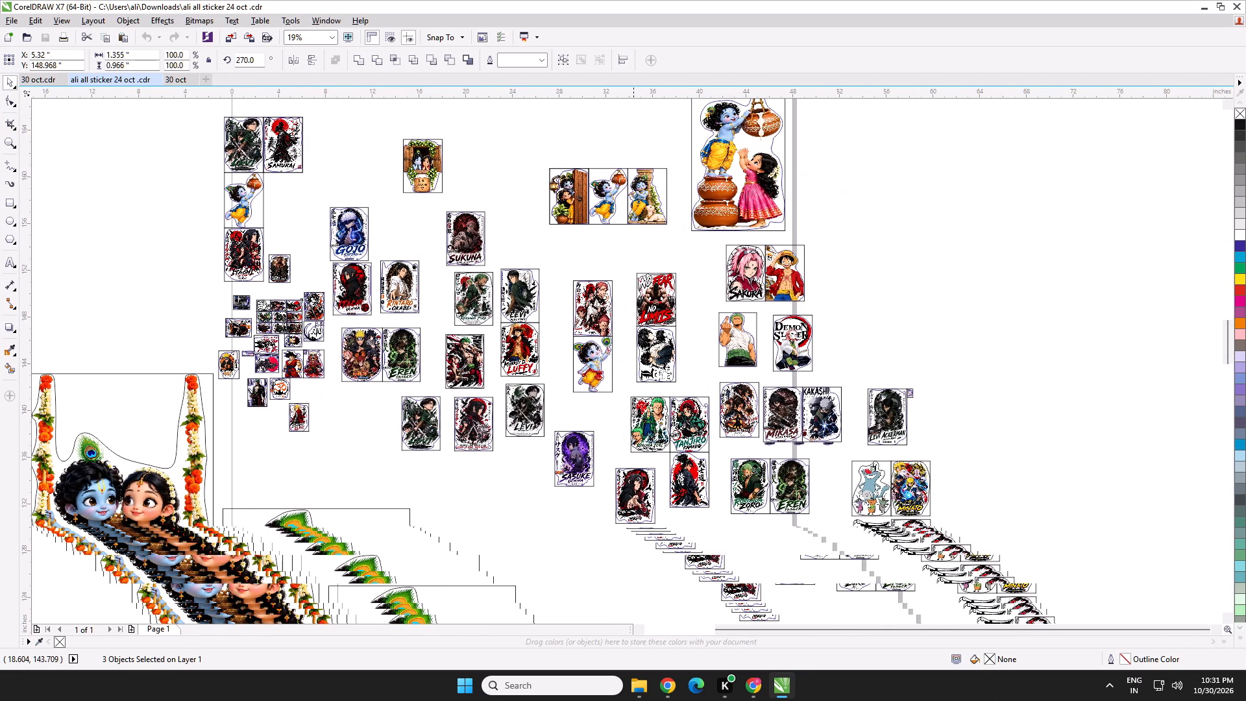
pyautogui.moveTo(679, 265); pyautogui.dragTo(617, 340)
pyautogui.hotkey('ctrl', 'c')
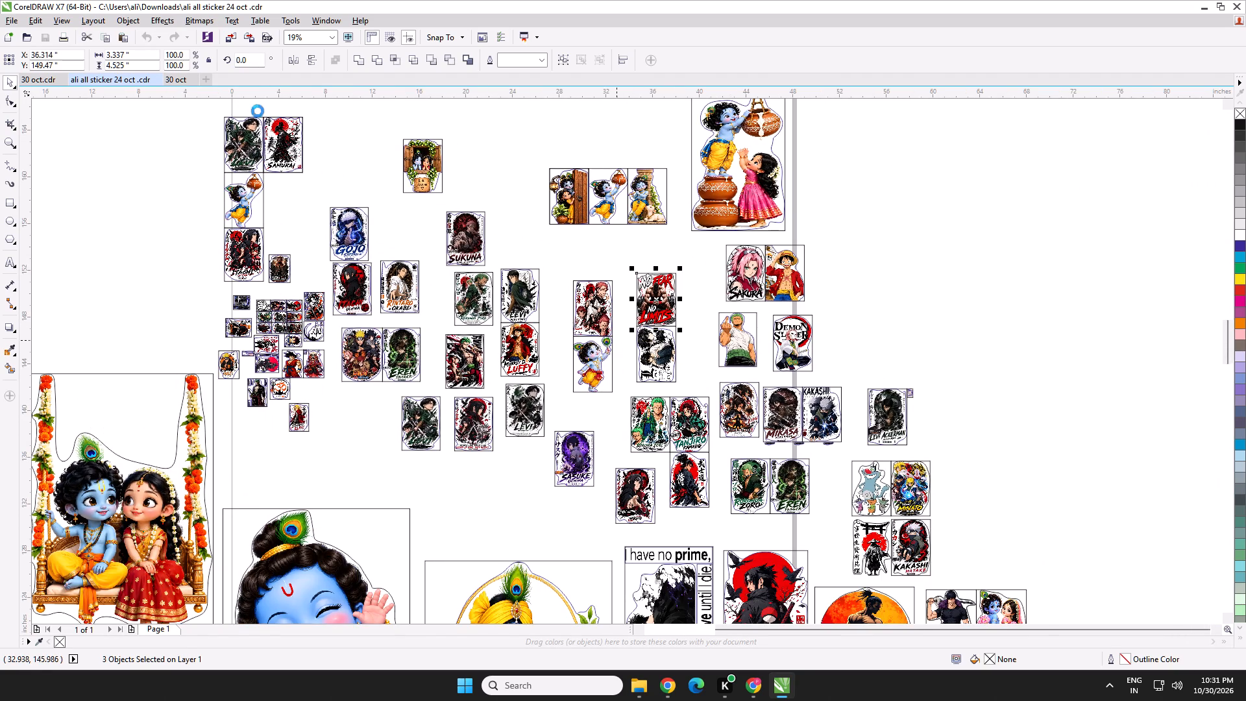
pyautogui.click(171, 77)
pyautogui.hotkey('ctrl', 'v')
# Set the pasted No Fear No Limits sticker's size to 16 inches wide and 22.5 inches high.
pyautogui.scroll(-1, 327, 292)
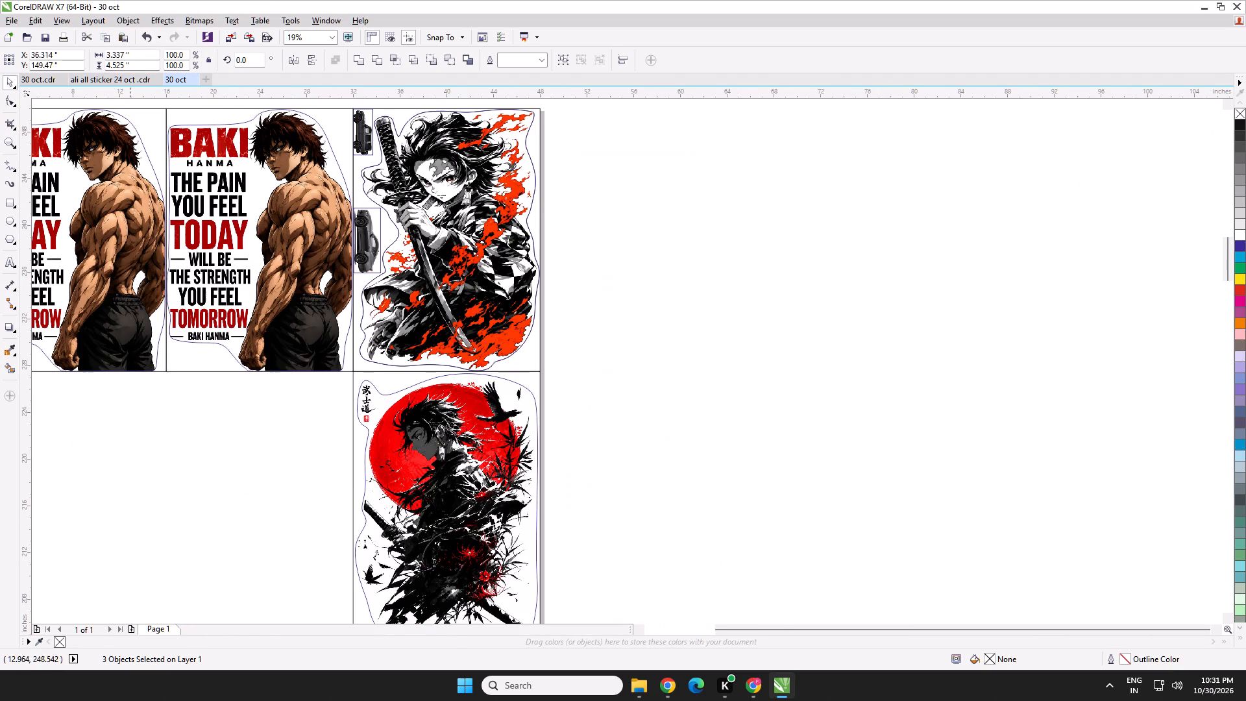
pyautogui.doubleClick(116, 57)
pyautogui.write('16')
pyautogui.press('Tab')
pyautogui.write('22.5')
pyautogui.press('Return')
# Move the No Fear sticker up below the second Baki sticker, beside the samurai, at about X 24.6, Y 216.25 inches.
pyautogui.scroll(-2, 116, 57)
pyautogui.scroll(-3, 229, 243)
pyautogui.moveTo(304, 373); pyautogui.dragTo(317, 342, button='middle')
pyautogui.moveTo(319, 439); pyautogui.dragTo(302, 341)
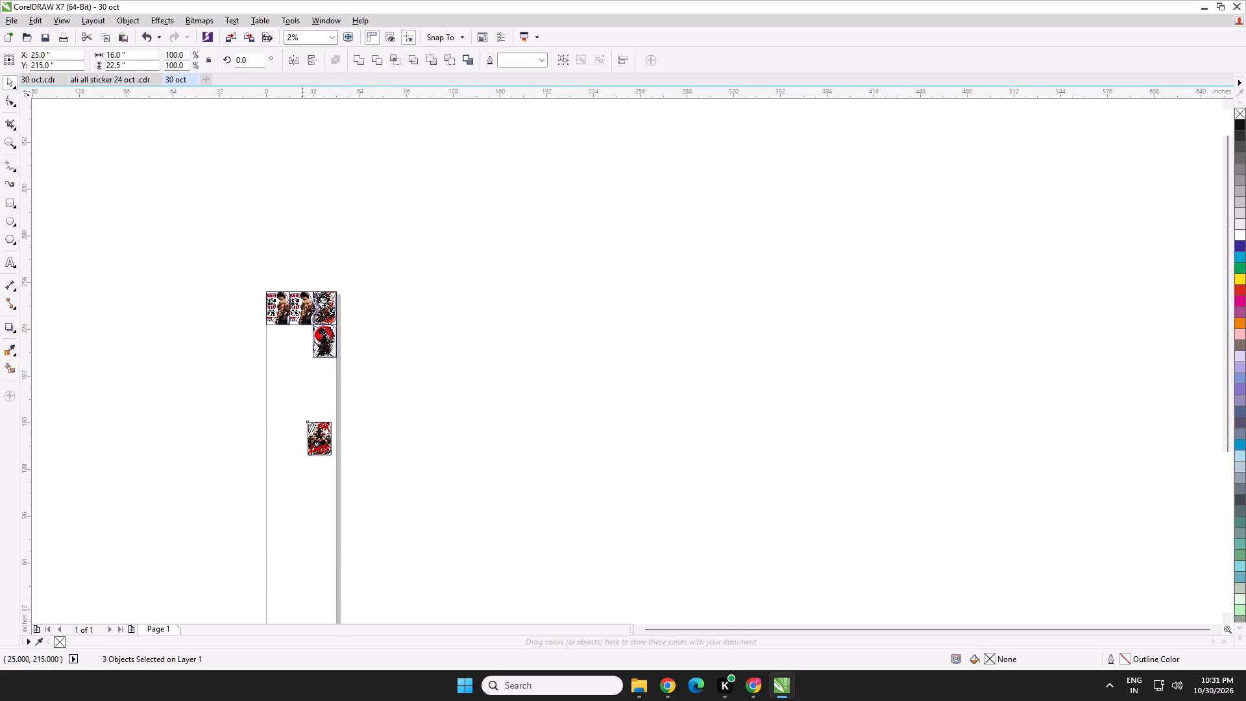
pyautogui.scroll(5, 303, 313)
pyautogui.scroll(1, 354, 414)
pyautogui.moveTo(359, 500); pyautogui.dragTo(356, 470)
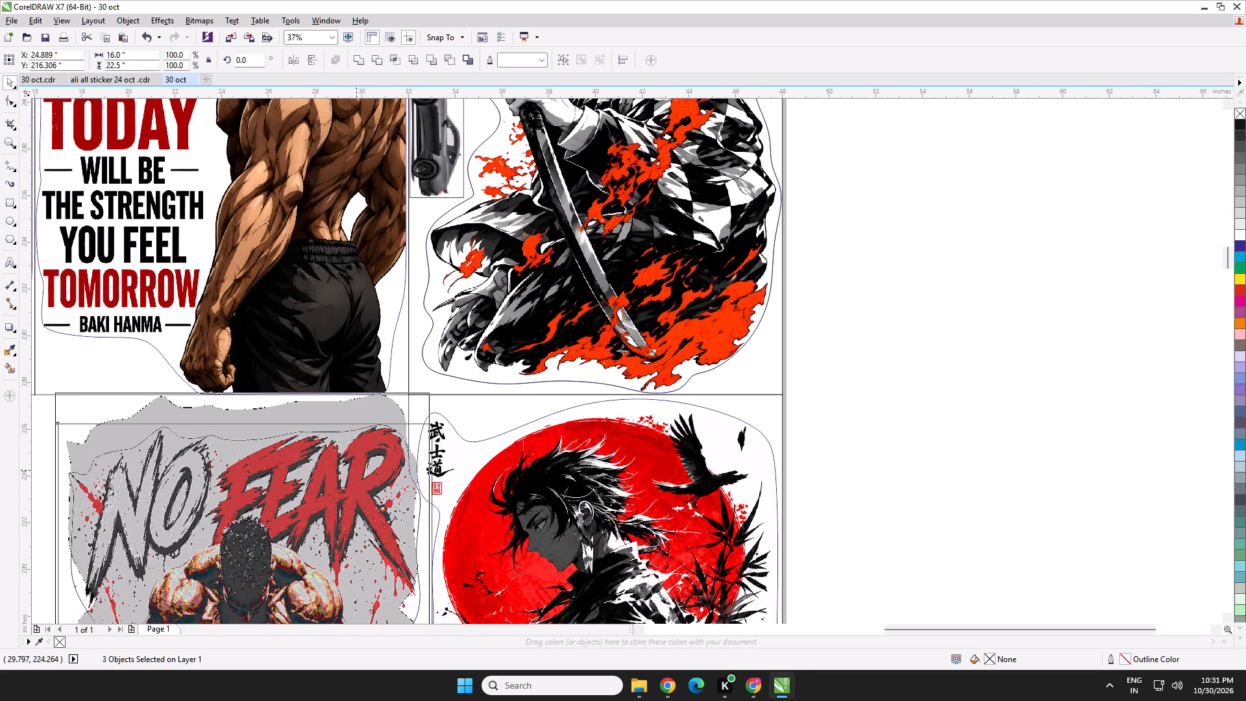
pyautogui.moveTo(356, 470); pyautogui.dragTo(350, 471)
# Nudge the No Fear sticker until its frame meets the samurai frame edge to edge, centred at about X 24, Y 216.25 inches.
pyautogui.press('Left')
pyautogui.press('Left')
pyautogui.press('Left')
pyautogui.press('Left')
pyautogui.press('Left')
pyautogui.press('Left')
pyautogui.press('Left')
pyautogui.press('Left')
pyautogui.press('Left')
pyautogui.press('Left')
pyautogui.press('Left')
pyautogui.press('Left')
pyautogui.press('Left')
pyautogui.press('Left')
pyautogui.press('Left')
pyautogui.press('Left')
pyautogui.press('Left')
pyautogui.press('Left')
pyautogui.press('Left')
pyautogui.press('Left')
pyautogui.scroll(3, 411, 409)
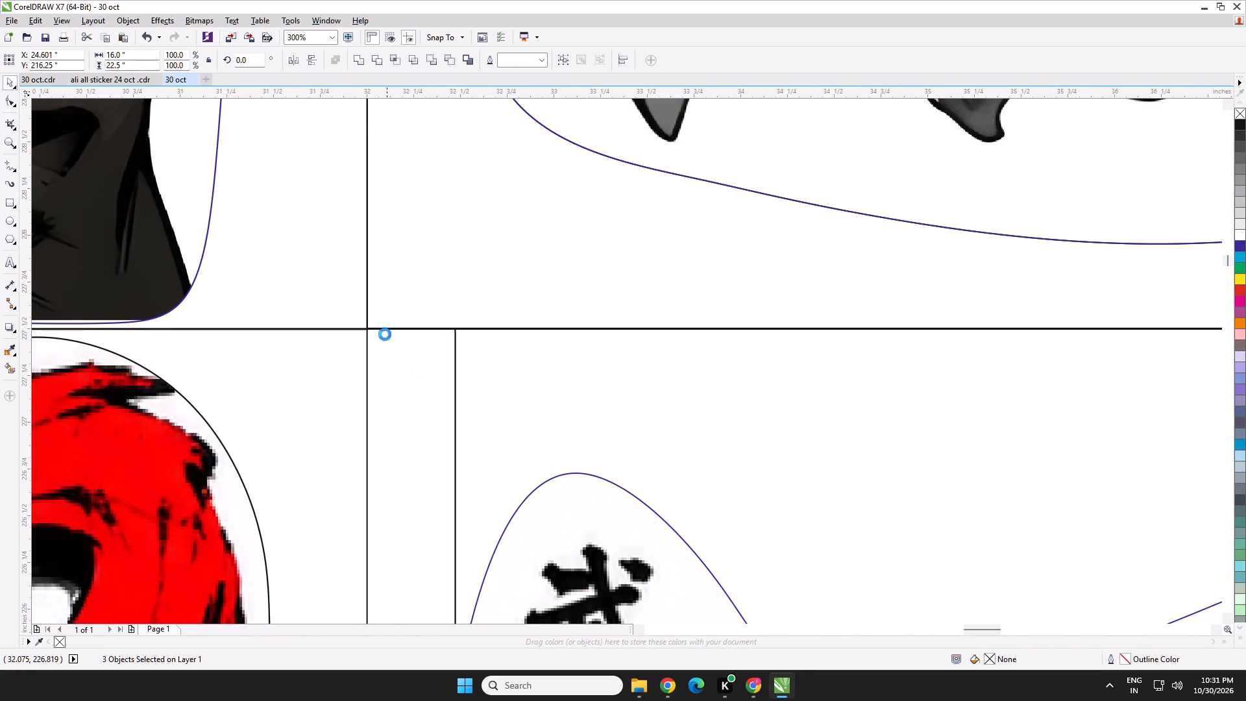
pyautogui.scroll(2, 376, 330)
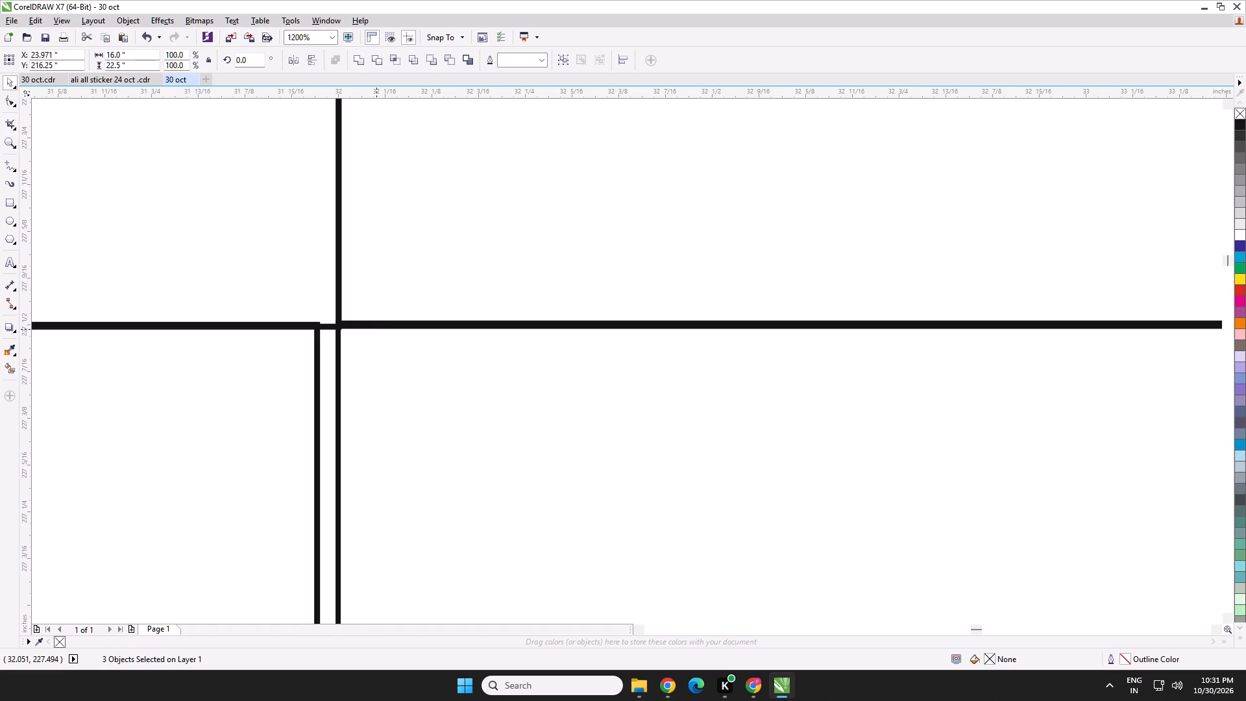
pyautogui.press('Right')
pyautogui.press('Right')
pyautogui.press('Right')
pyautogui.scroll(-8, 376, 329)
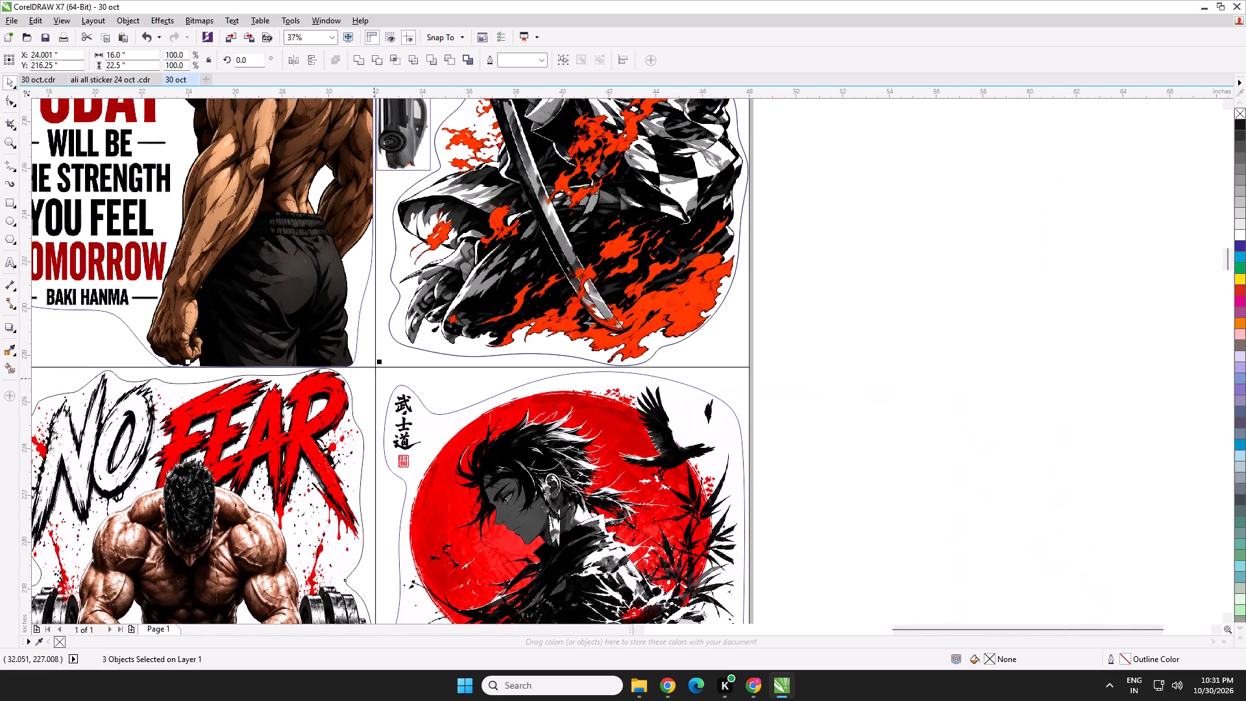
# Sample the samurai sticker's blue cut-line colour and apply it to the No Fear sticker's contour line.
pyautogui.moveTo(395, 360); pyautogui.dragTo(483, 310, button='middle')
pyautogui.scroll(-2, 440, 402)
pyautogui.moveTo(441, 404); pyautogui.dragTo(484, 378, button='middle')
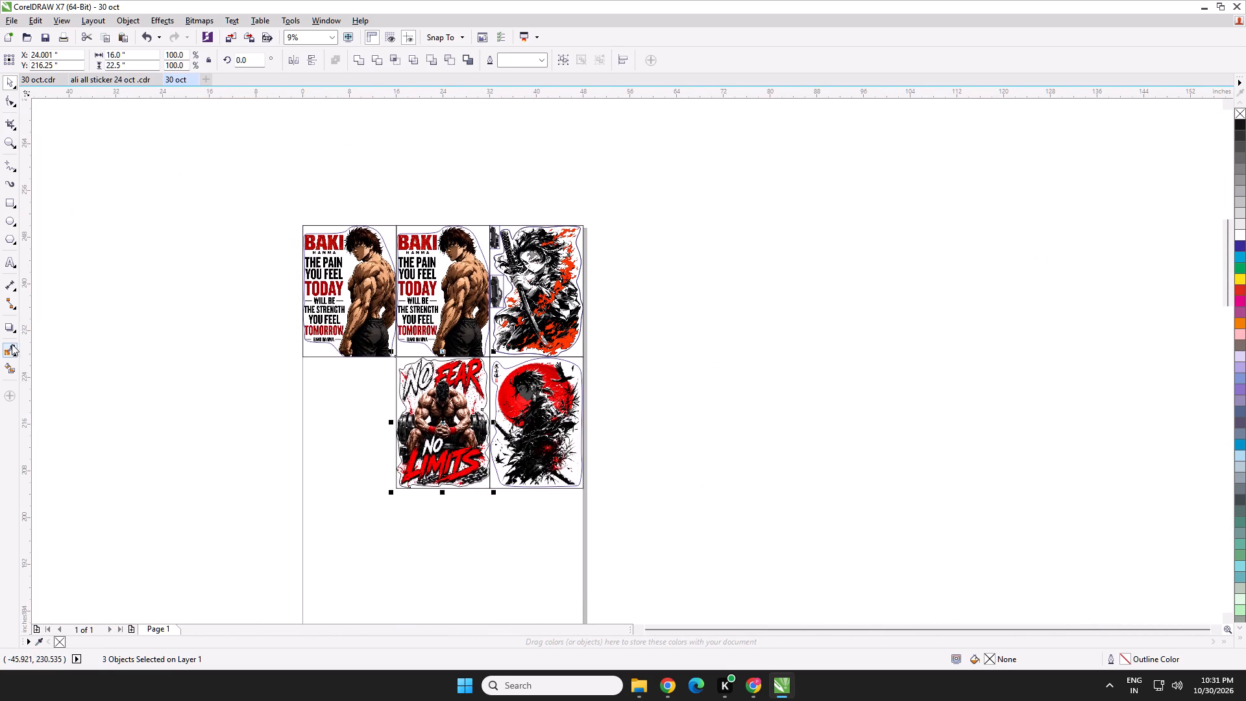
pyautogui.click(13, 346)
pyautogui.scroll(3, 453, 438)
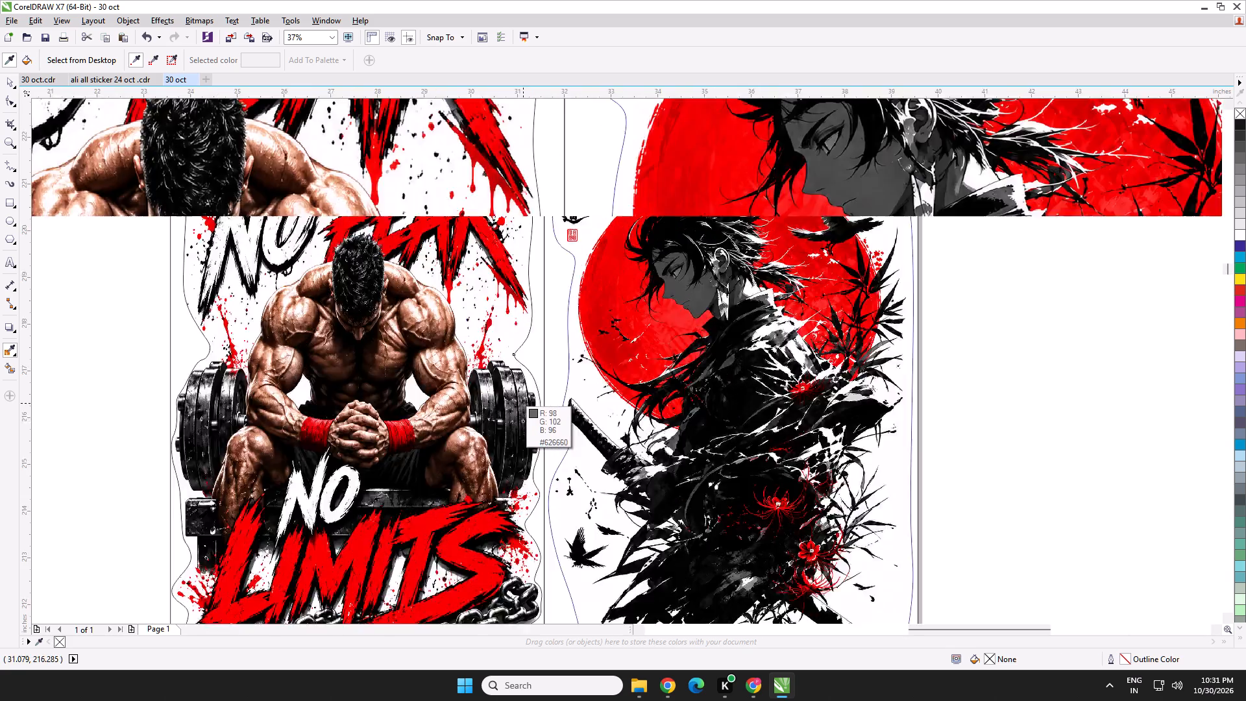
pyautogui.scroll(2, 532, 397)
pyautogui.scroll(1, 758, 333)
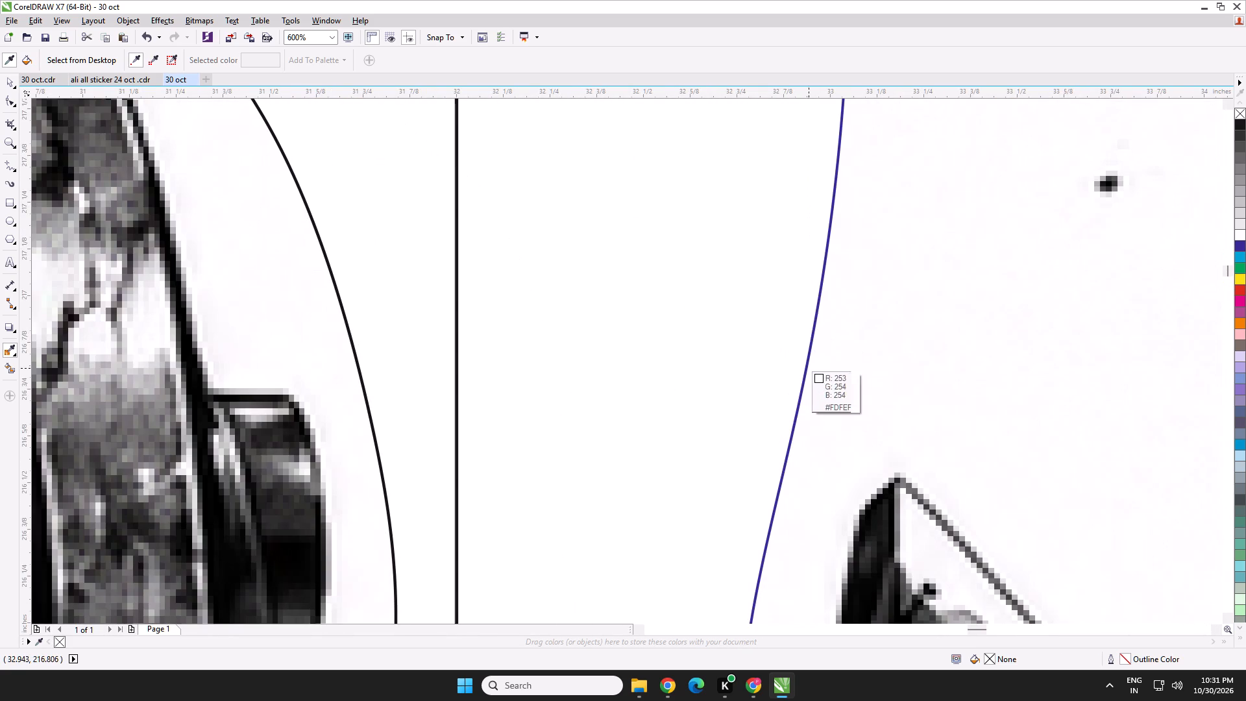
pyautogui.click(805, 368)
pyautogui.scroll(1, 350, 430)
pyautogui.click(396, 413)
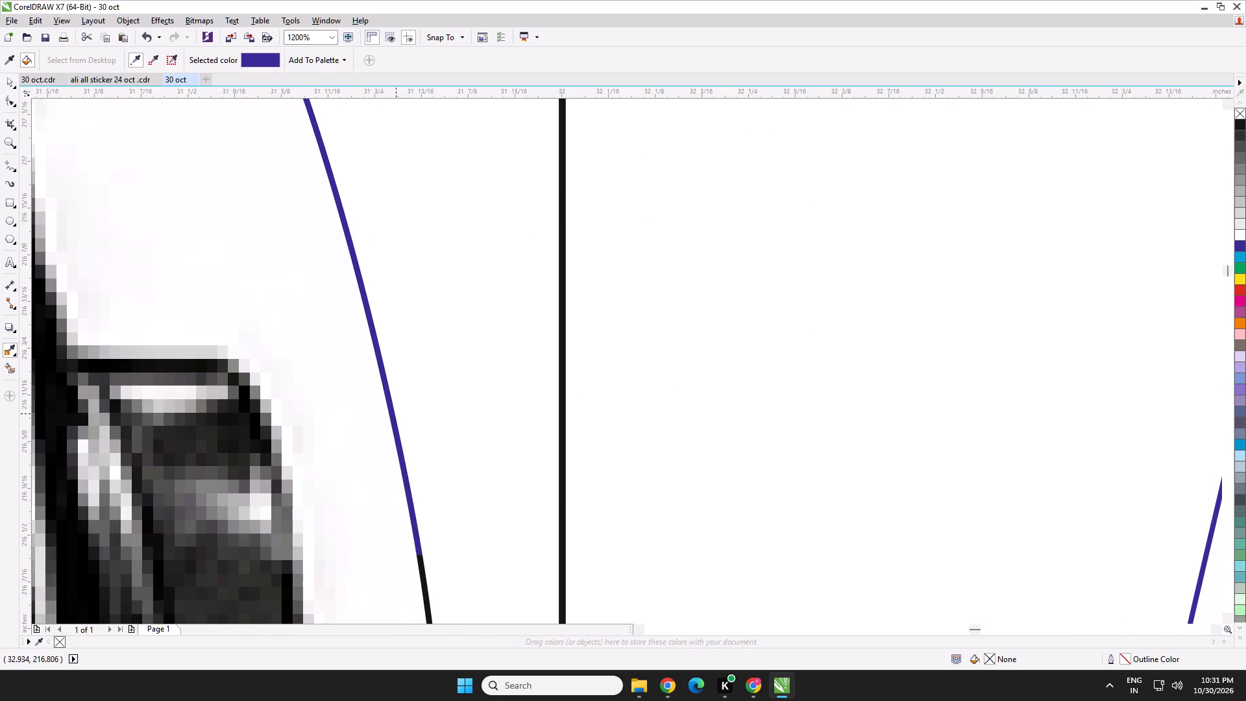
pyautogui.scroll(-8, 396, 413)
pyautogui.moveTo(363, 428); pyautogui.dragTo(566, 632, button='middle')
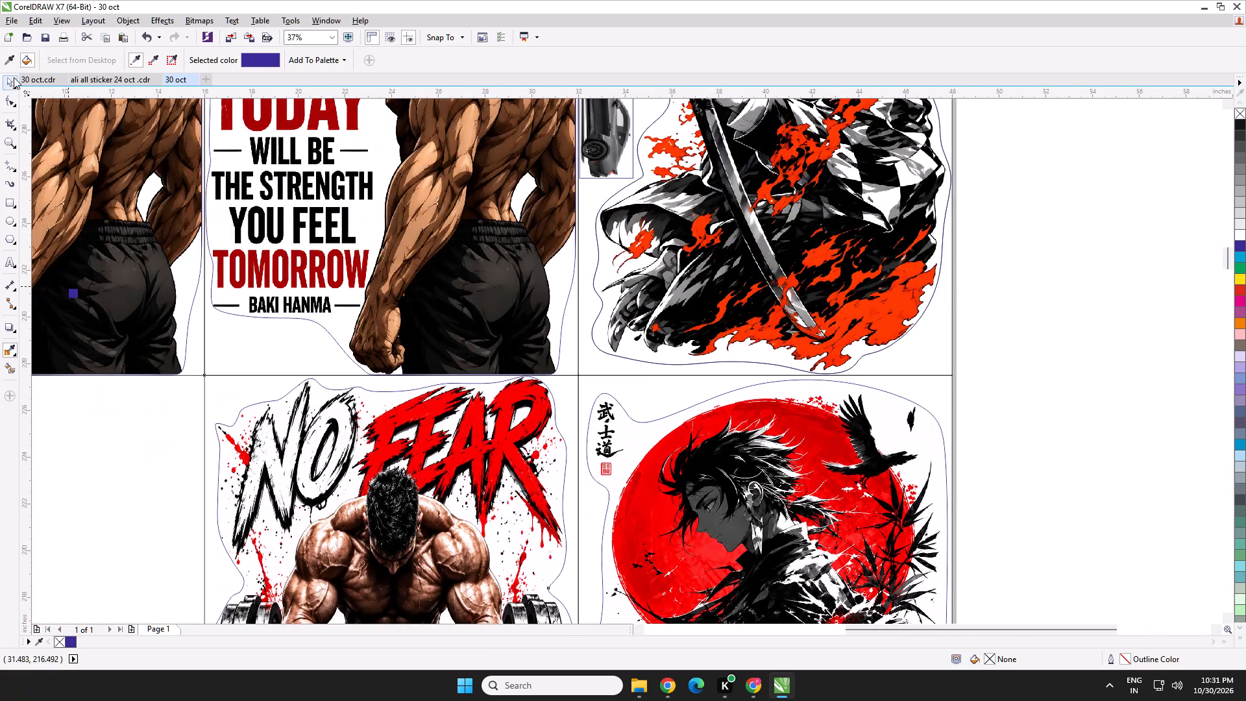
pyautogui.click(6, 82)
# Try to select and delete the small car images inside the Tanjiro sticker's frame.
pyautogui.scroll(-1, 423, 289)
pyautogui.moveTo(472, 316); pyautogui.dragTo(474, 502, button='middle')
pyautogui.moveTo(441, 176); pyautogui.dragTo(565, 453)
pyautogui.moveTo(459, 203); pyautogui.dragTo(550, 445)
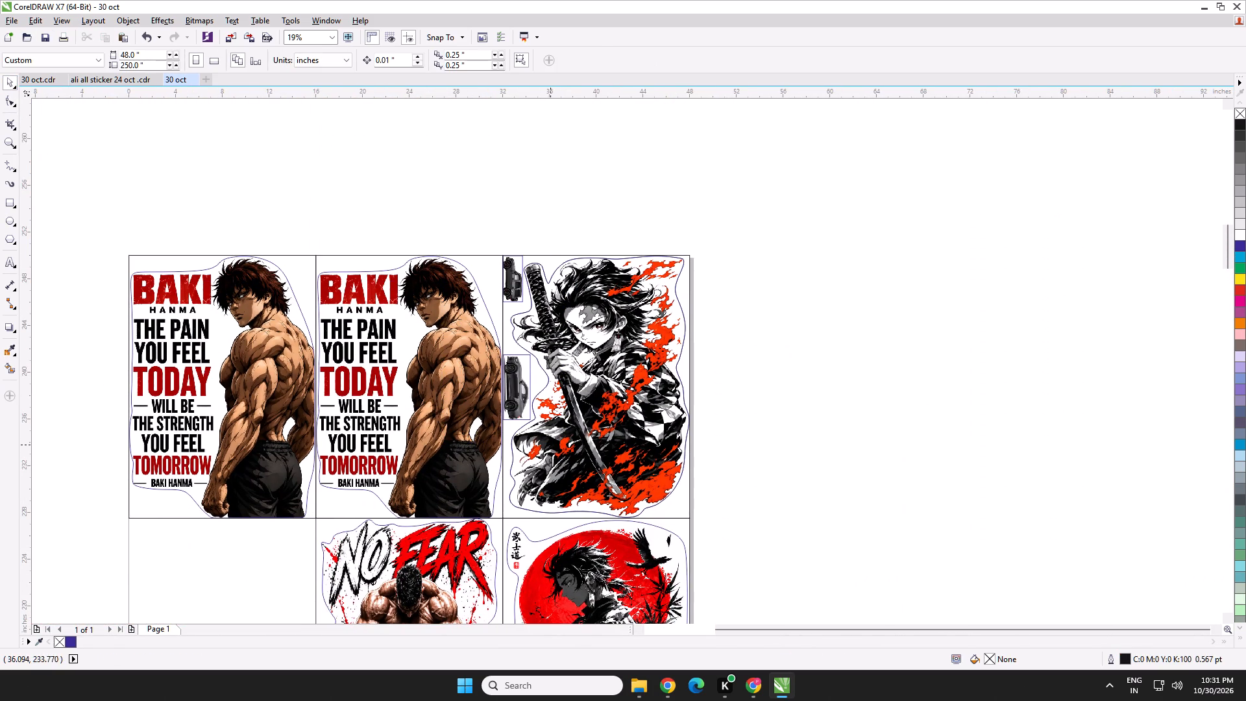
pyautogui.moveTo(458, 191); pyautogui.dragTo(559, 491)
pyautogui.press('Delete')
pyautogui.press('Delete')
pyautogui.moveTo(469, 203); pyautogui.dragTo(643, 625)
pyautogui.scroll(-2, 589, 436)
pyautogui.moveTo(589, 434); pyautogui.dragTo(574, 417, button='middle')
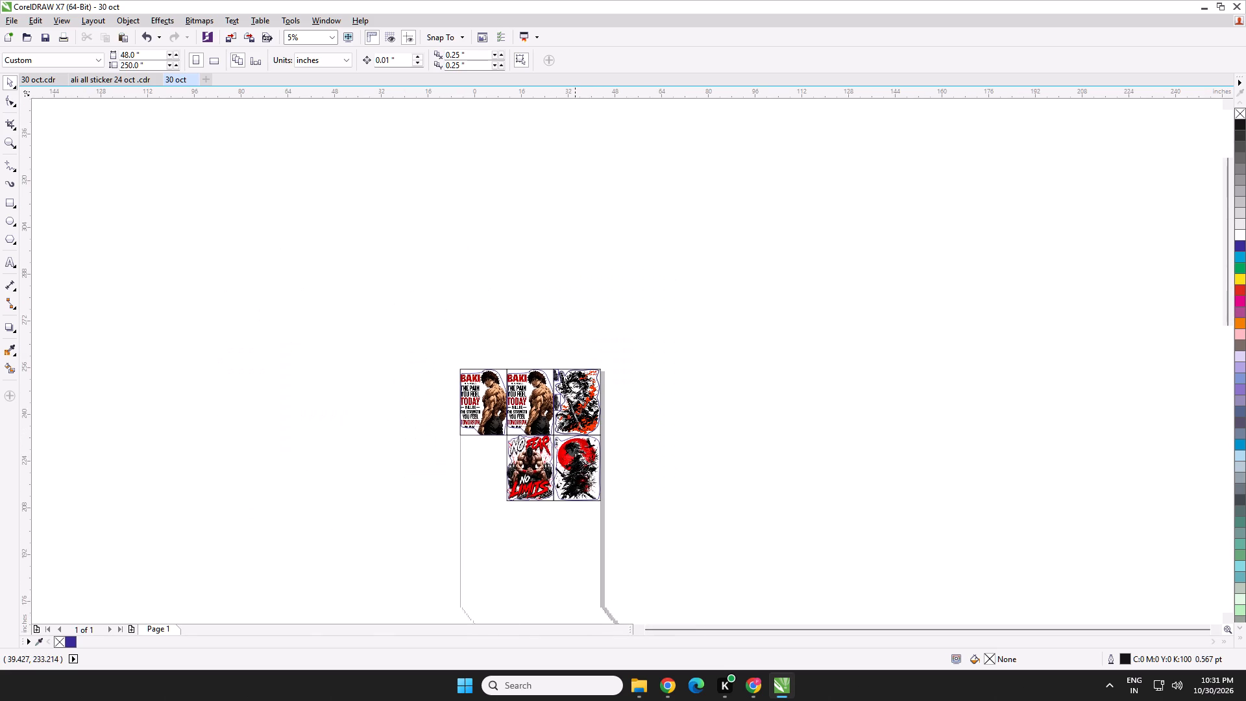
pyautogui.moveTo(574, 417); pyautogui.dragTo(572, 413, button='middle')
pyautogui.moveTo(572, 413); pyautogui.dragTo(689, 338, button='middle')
# Switch to the Chrome window with the PRINTORA0 Meesho supplier panel and reload it.
pyautogui.click(753, 685)
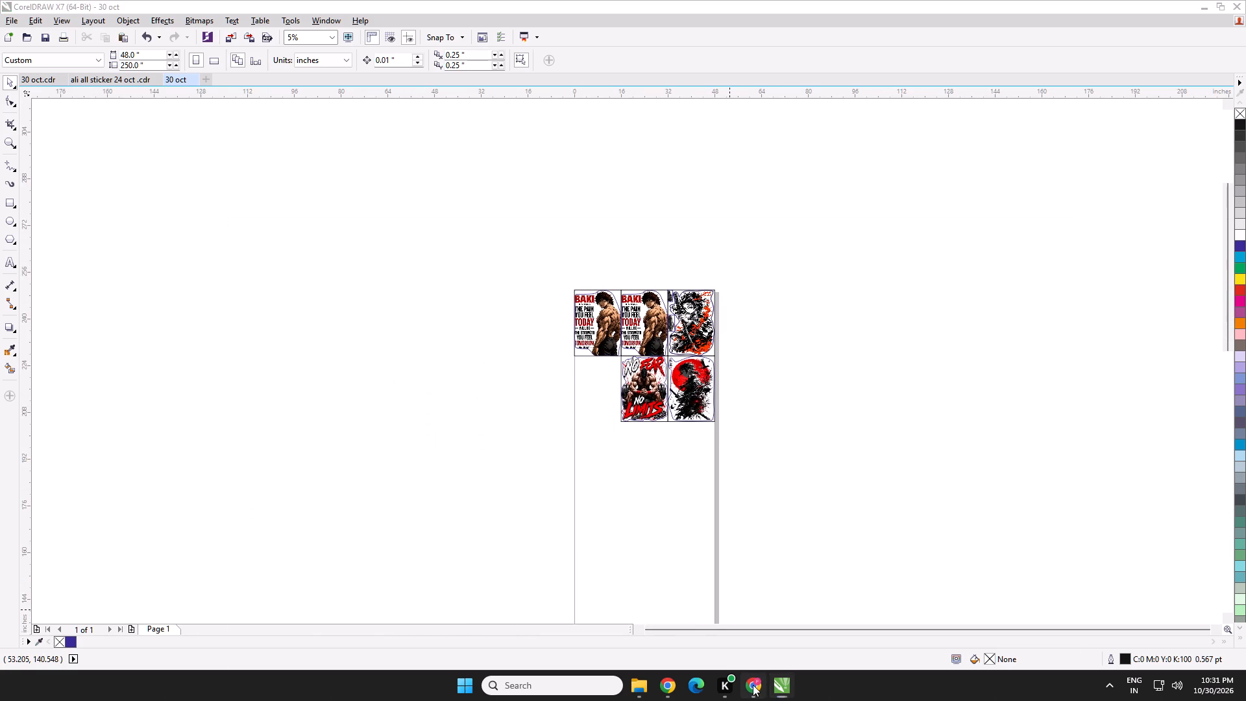
pyautogui.click(59, 47)
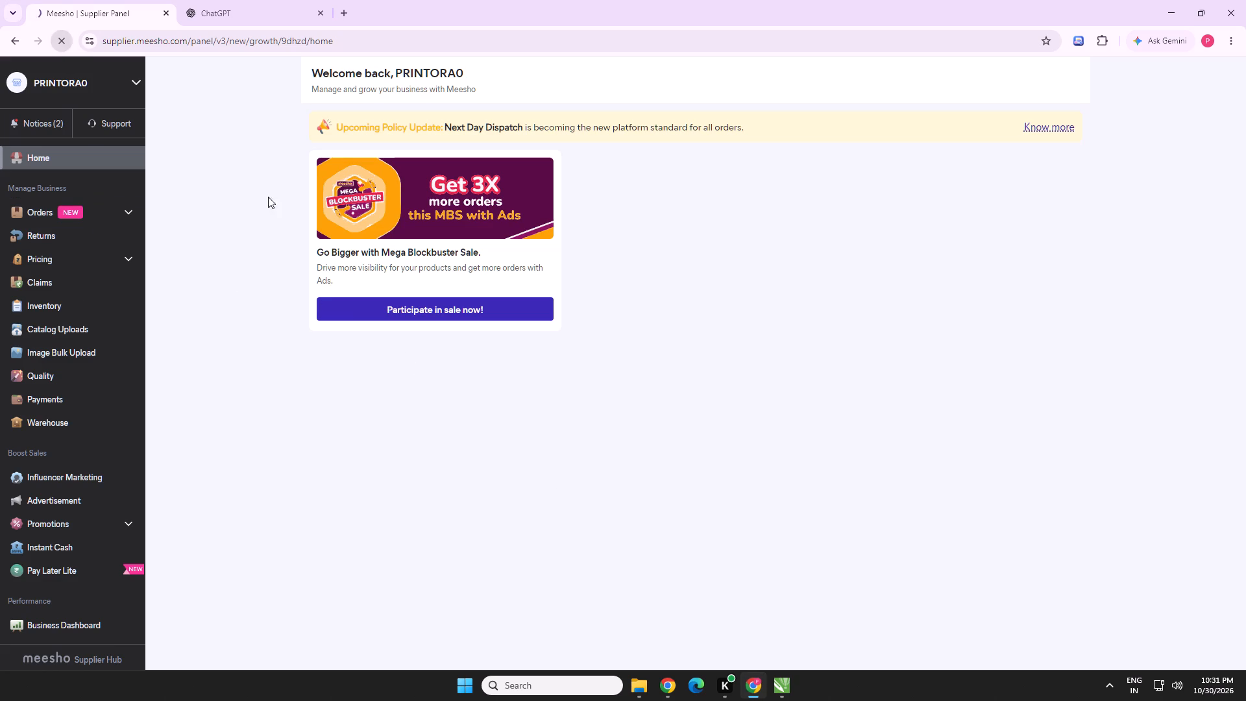
# Return to CorelDRAW, ungroup the Tanjiro sticker and delete the two small car images with their outlines from its frame.
pyautogui.click(785, 684)
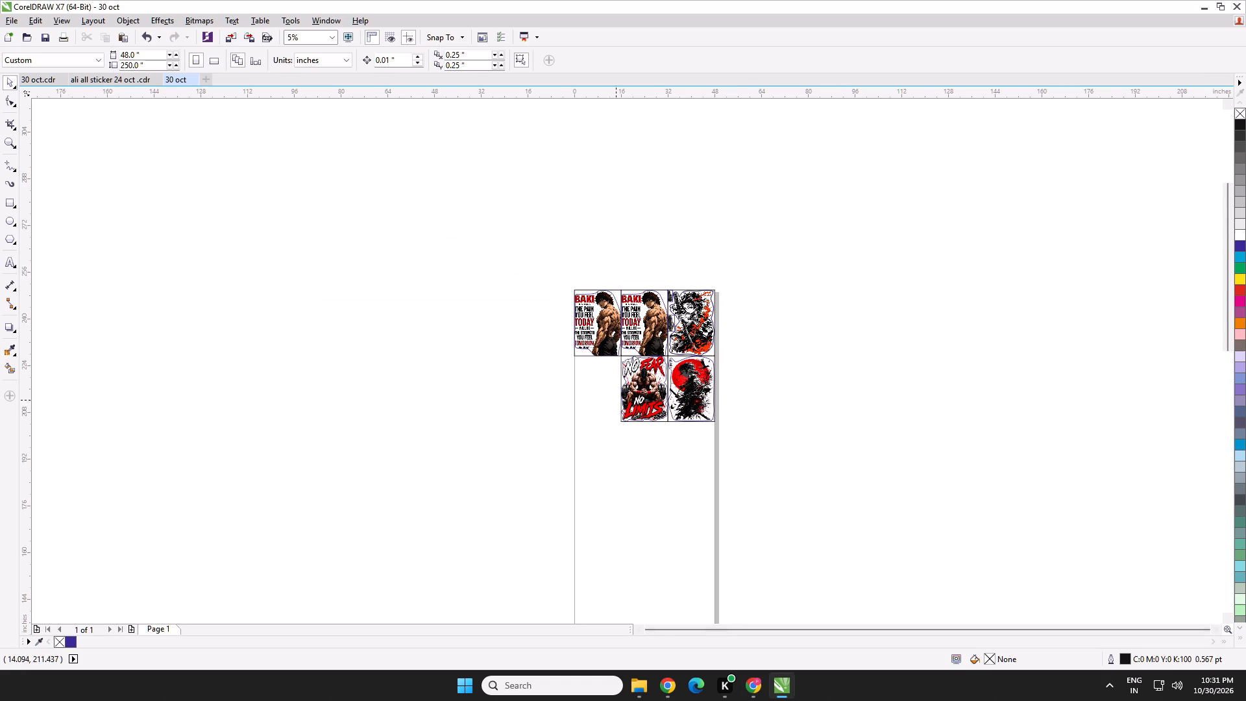
pyautogui.scroll(2, 637, 391)
pyautogui.moveTo(692, 291); pyautogui.dragTo(564, 700, button='middle')
pyautogui.moveTo(720, 354); pyautogui.dragTo(559, 606)
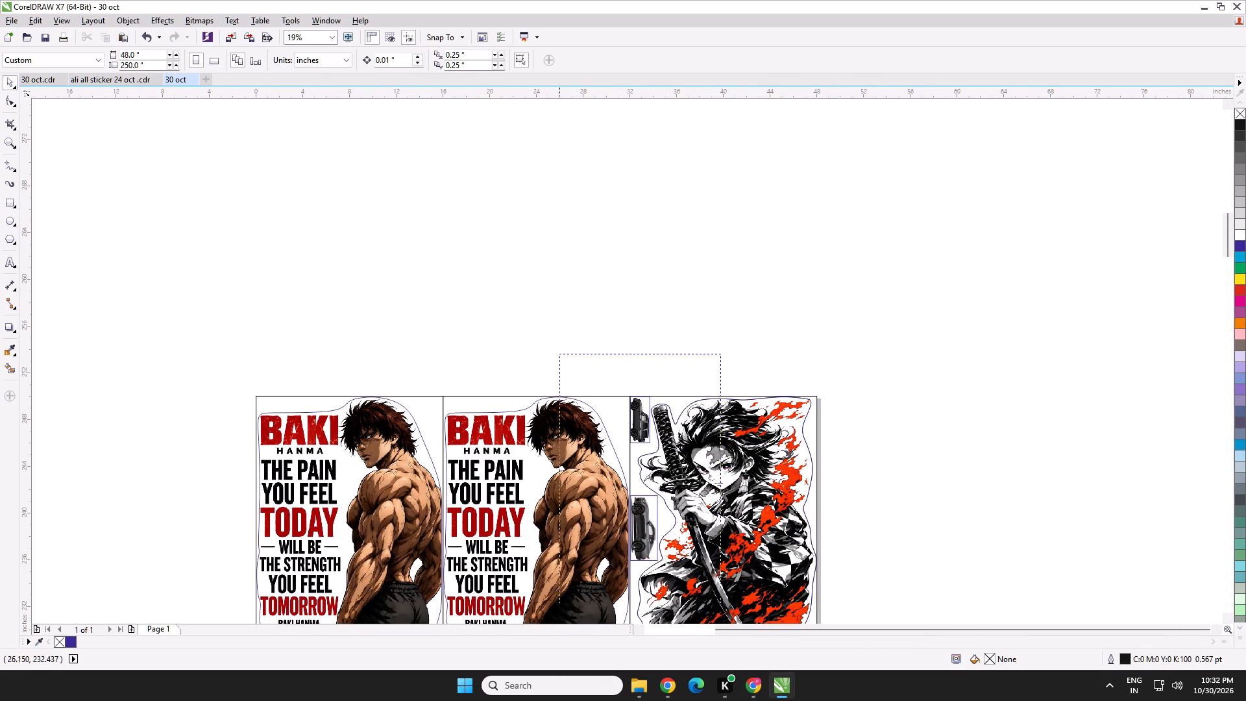
pyautogui.moveTo(559, 606); pyautogui.dragTo(552, 631)
pyautogui.click(634, 400)
pyautogui.click(633, 400)
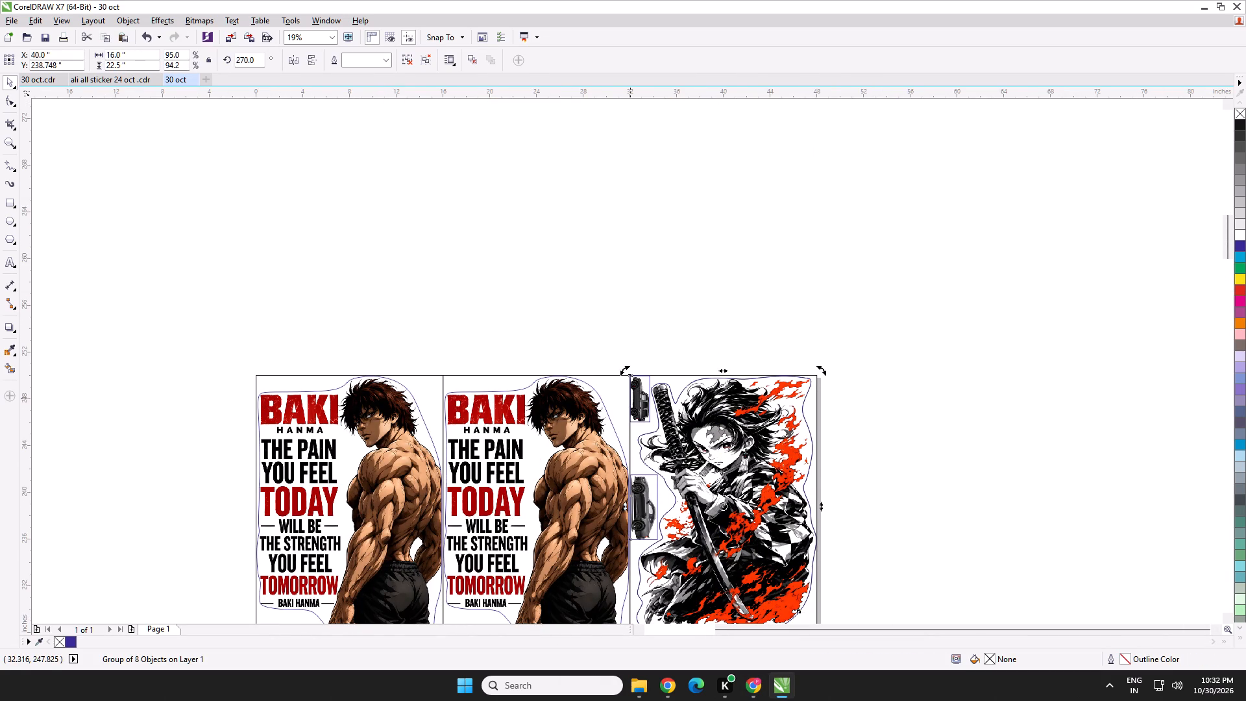
pyautogui.click(633, 400)
pyautogui.hotkey('ctrl', 'u')
pyautogui.moveTo(576, 295); pyautogui.dragTo(587, 354)
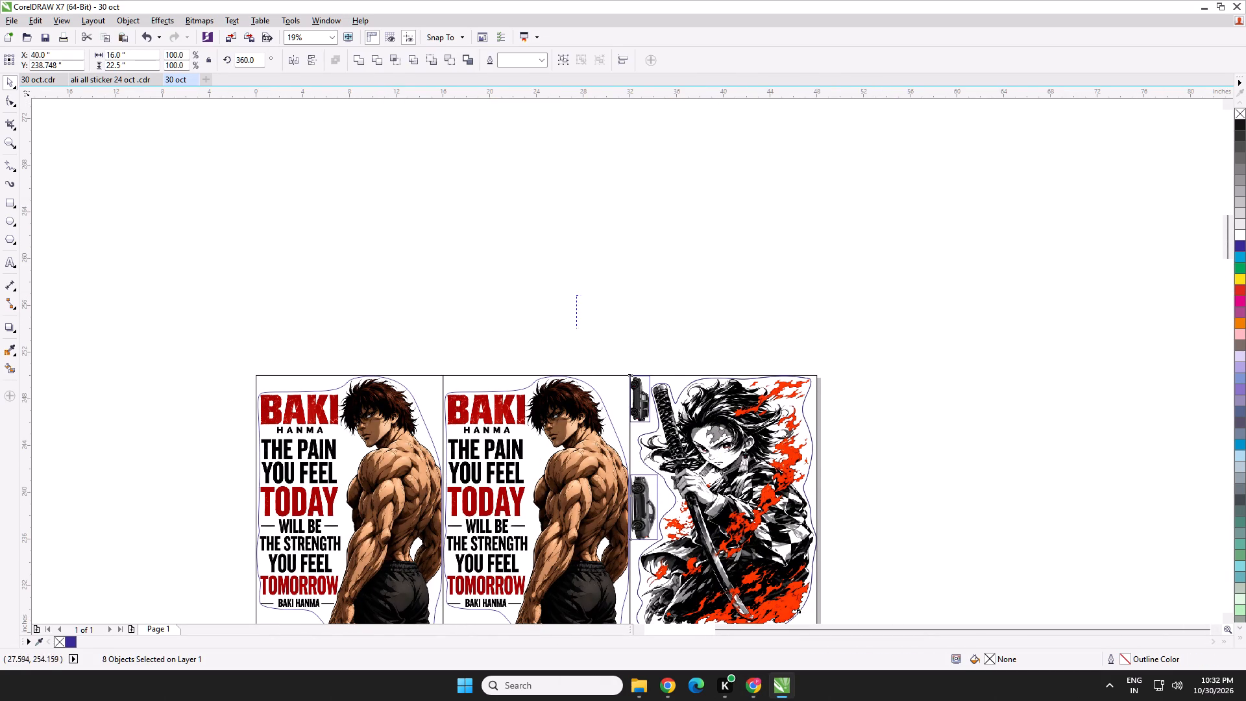
pyautogui.moveTo(587, 354); pyautogui.dragTo(698, 590)
pyautogui.press('Delete')
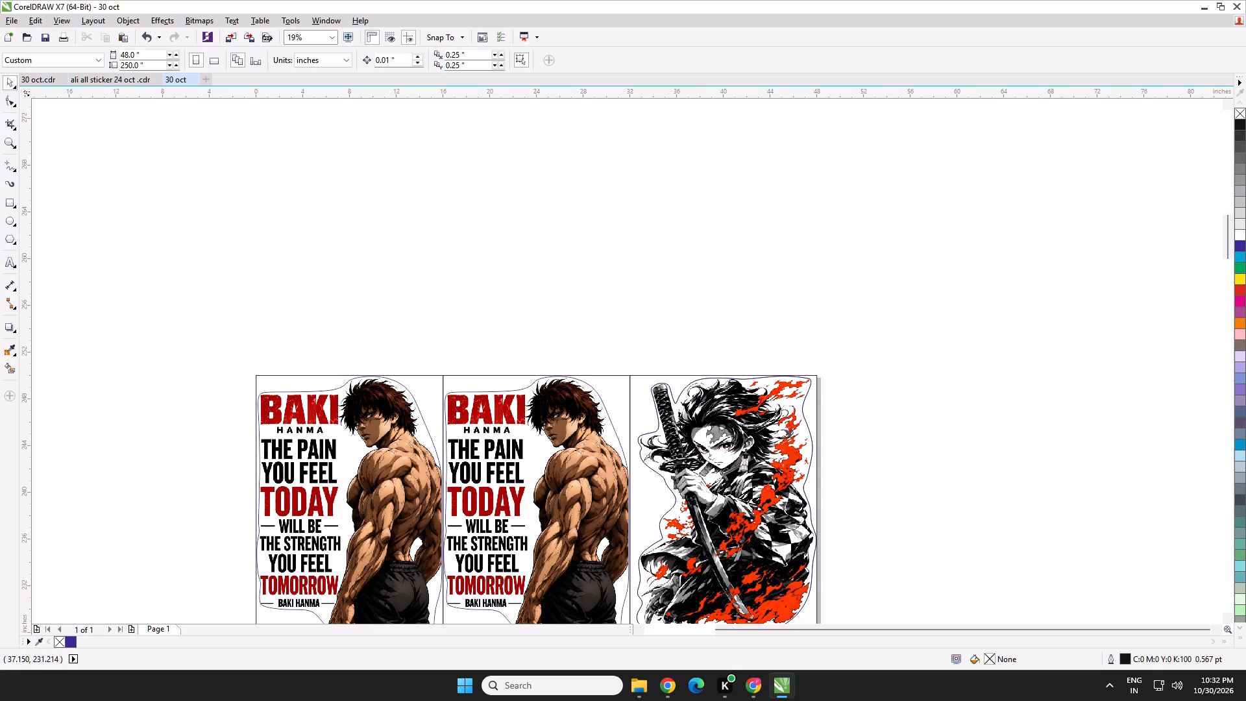
pyautogui.scroll(-1, 664, 495)
pyautogui.moveTo(664, 495); pyautogui.dragTo(654, 424, button='middle')
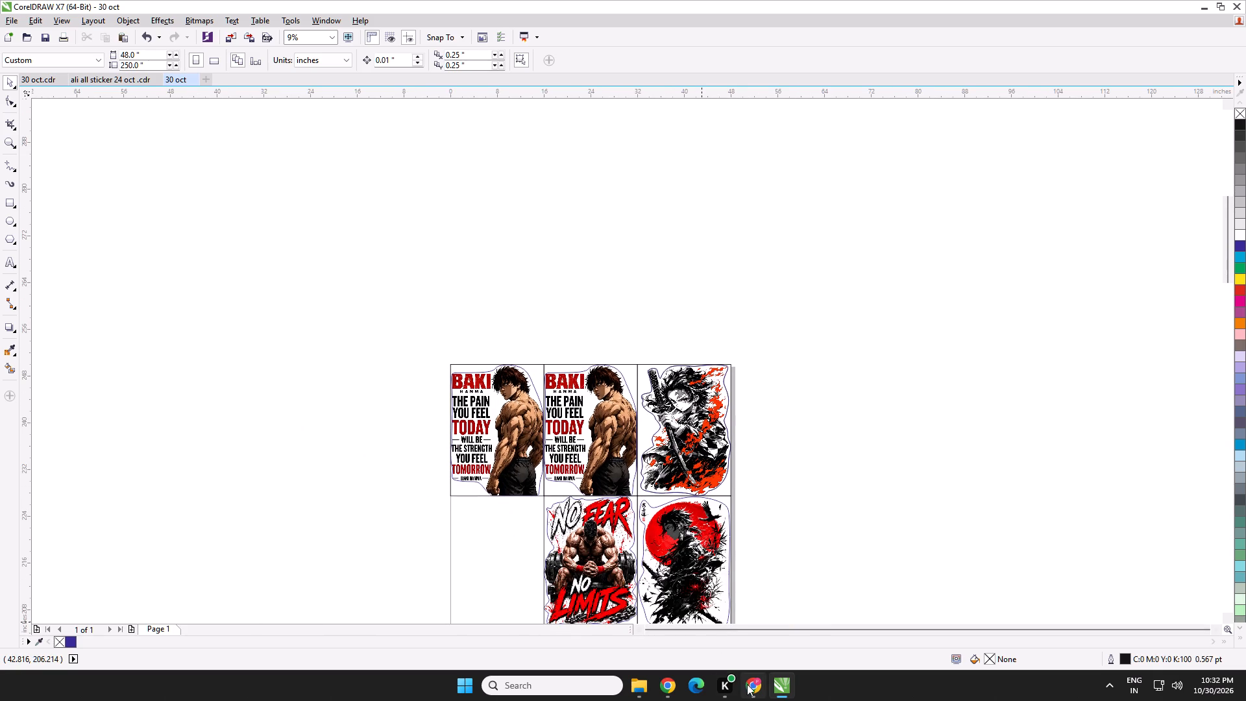
# Switch to the PRINTORA0 Meesho panel and review its pending orders to see which stickers are needed.
pyautogui.click(747, 683)
pyautogui.click(774, 255)
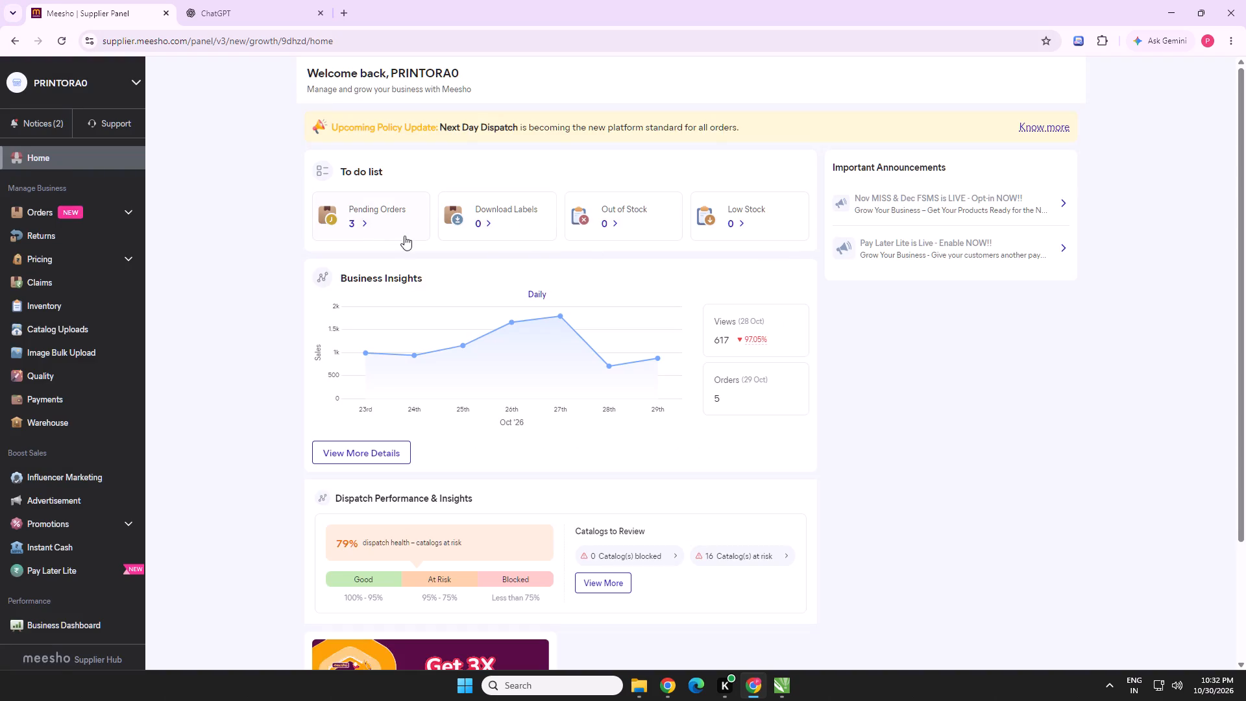
pyautogui.click(378, 228)
pyautogui.scroll(-6, 642, 452)
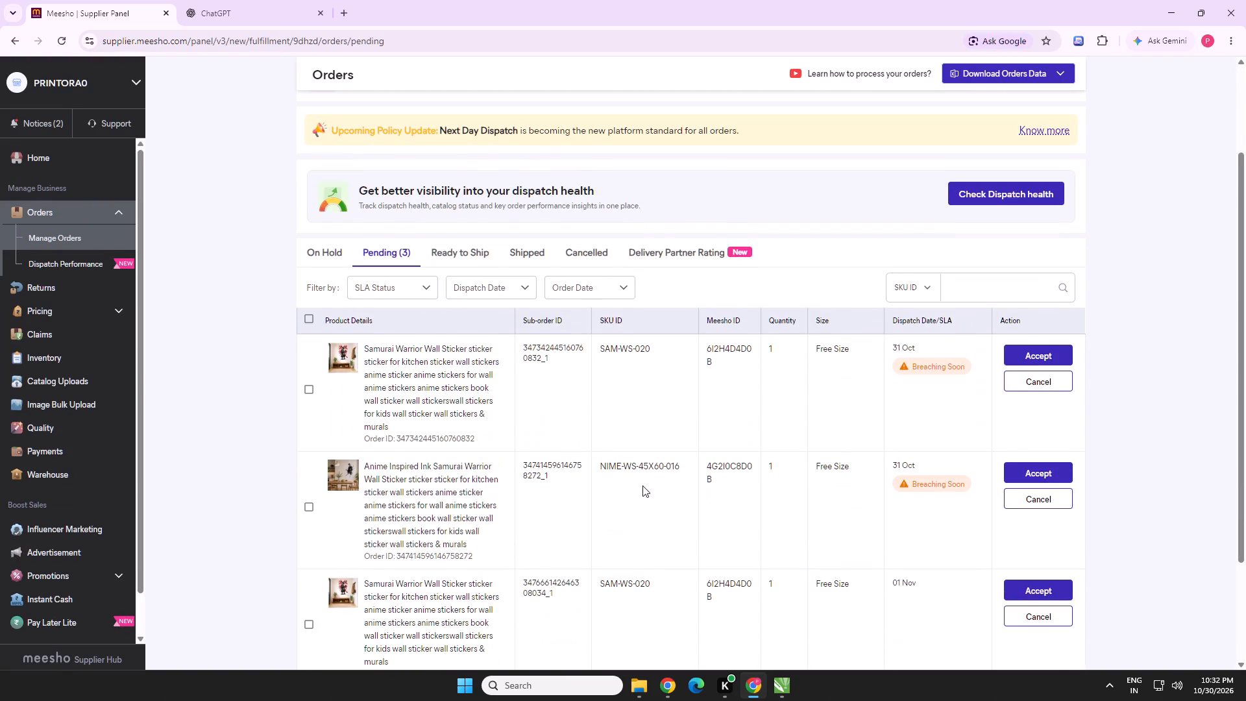
pyautogui.scroll(-1, 621, 514)
# In CorelDRAW, copy the straw-hat samurai sticker with red Japanese lettering from ali all sticker 24 oct and paste it into 30 oct.
pyautogui.click(783, 688)
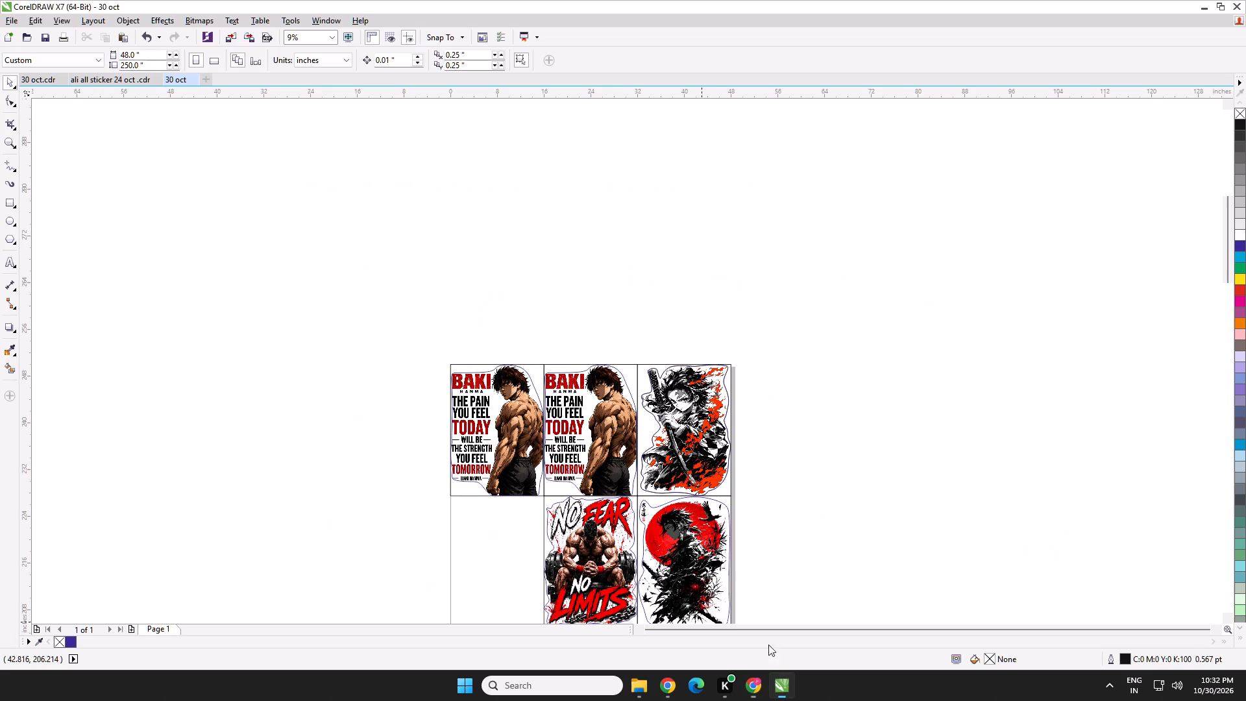
pyautogui.moveTo(469, 386); pyautogui.dragTo(464, 367, button='middle')
pyautogui.click(105, 83)
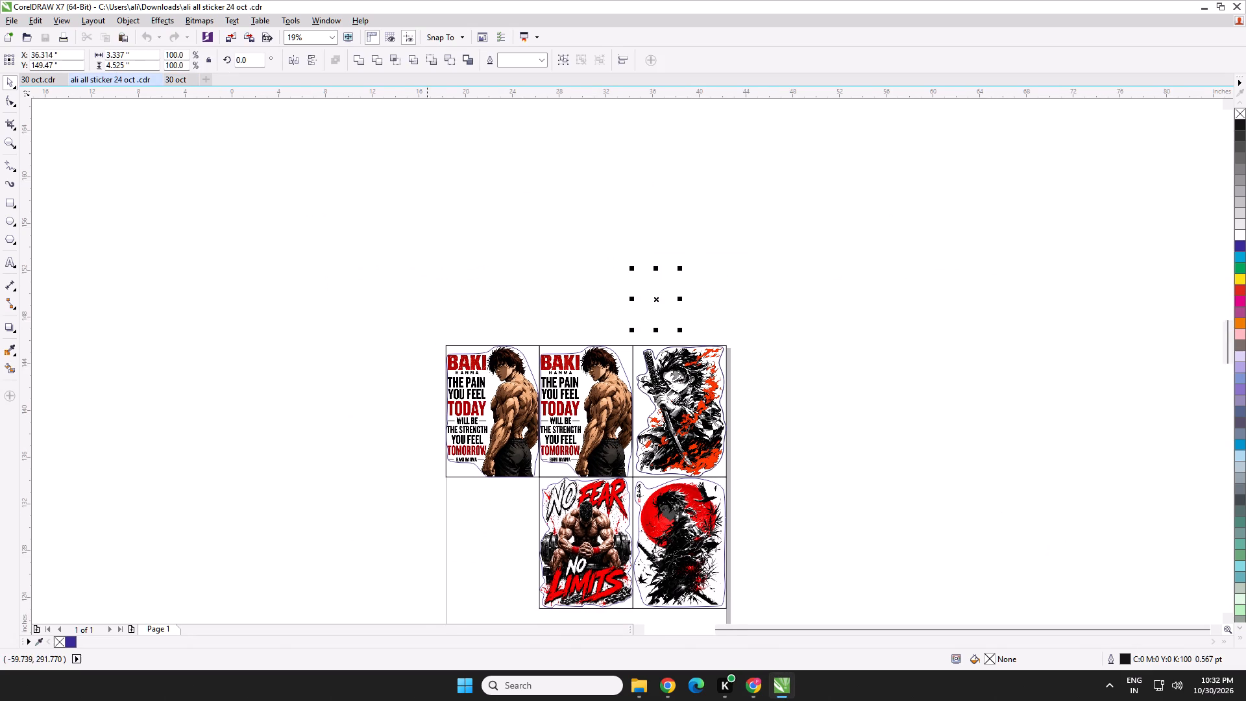
pyautogui.click(747, 691)
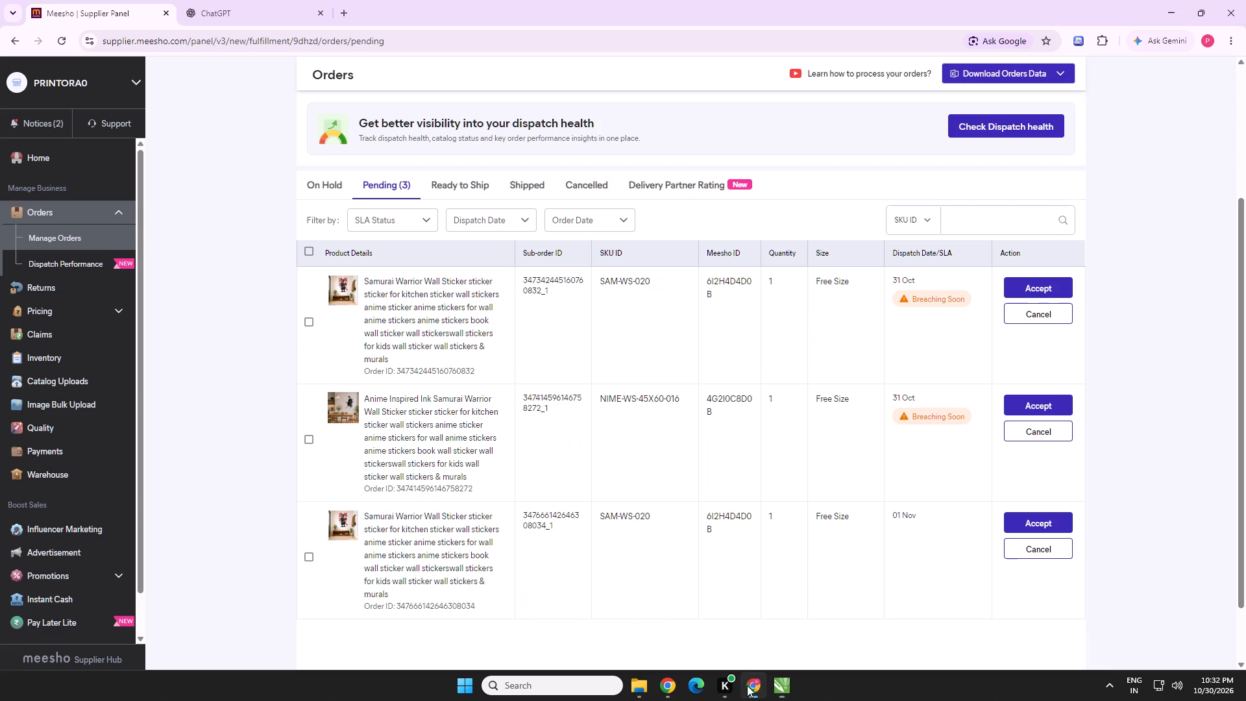
pyautogui.click(787, 689)
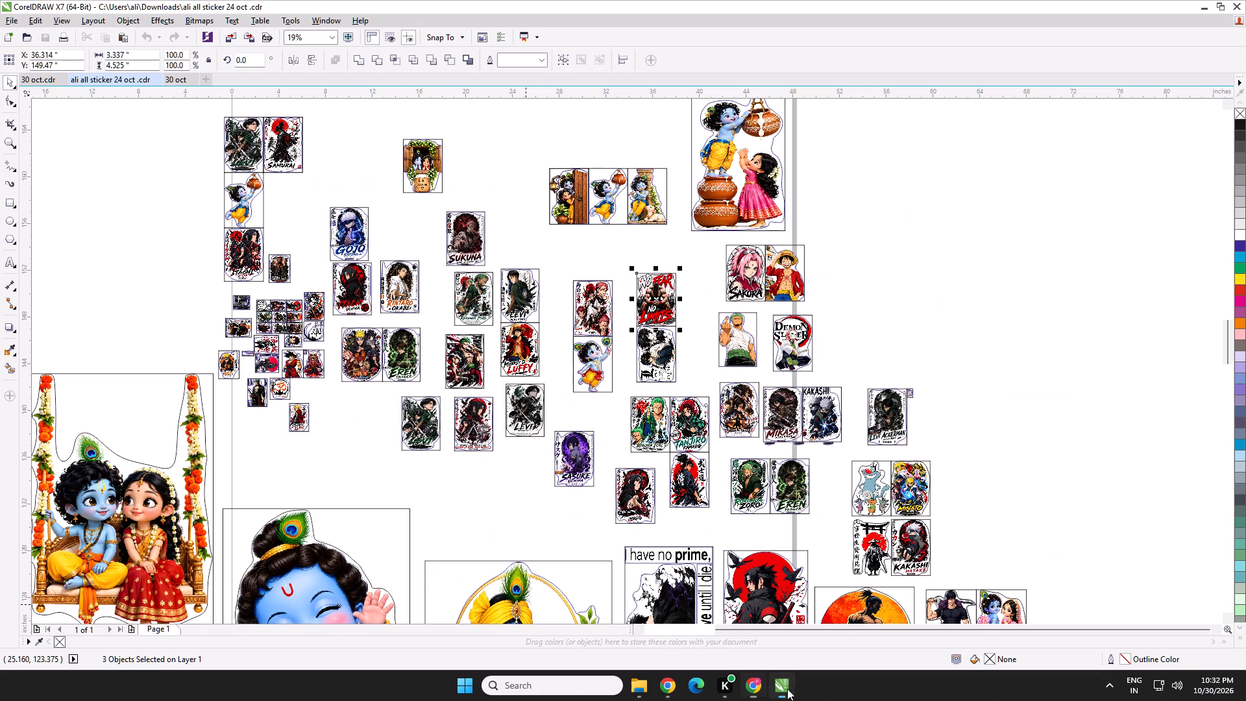
pyautogui.scroll(-1, 592, 363)
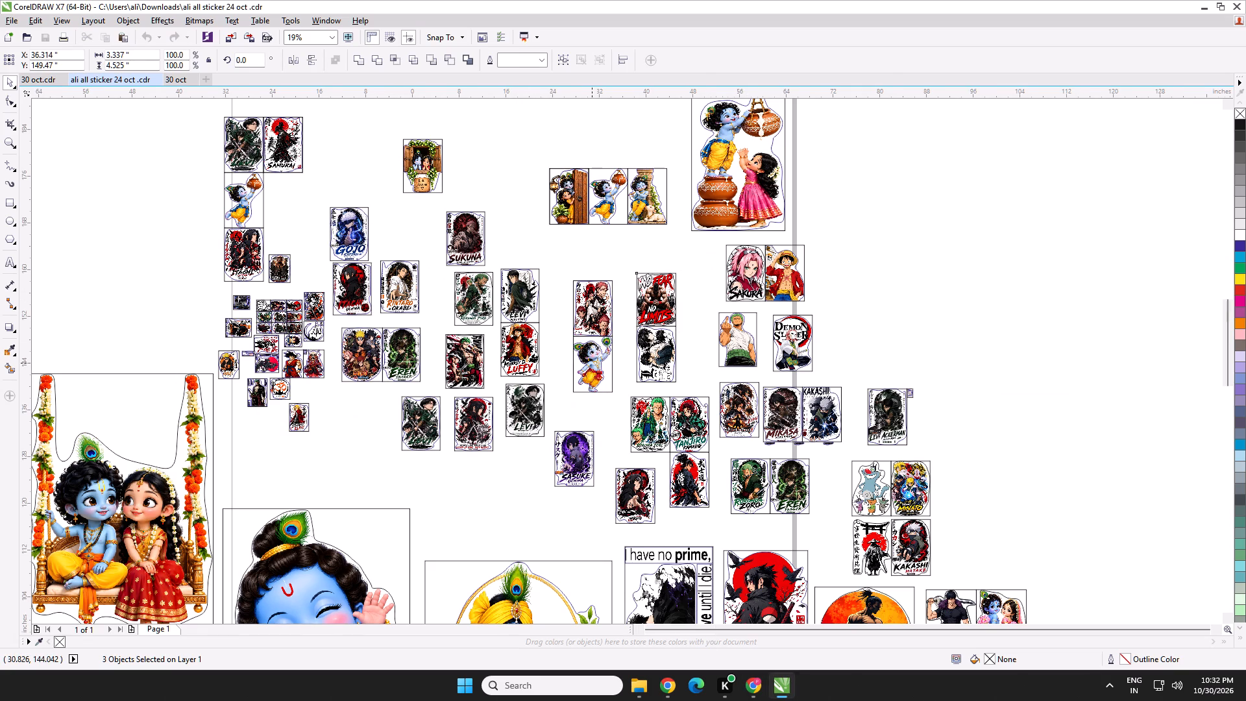
pyautogui.moveTo(576, 377); pyautogui.dragTo(703, 369, button='middle')
pyautogui.scroll(1, 565, 350)
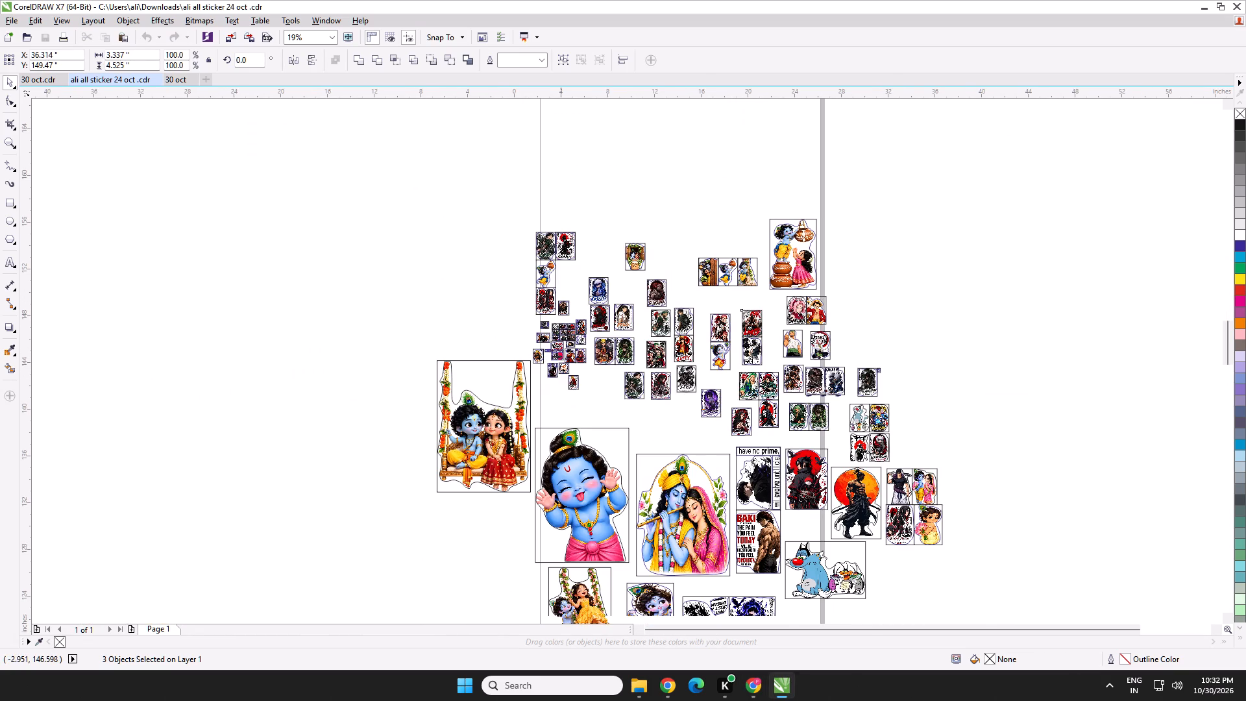
pyautogui.scroll(1, 561, 328)
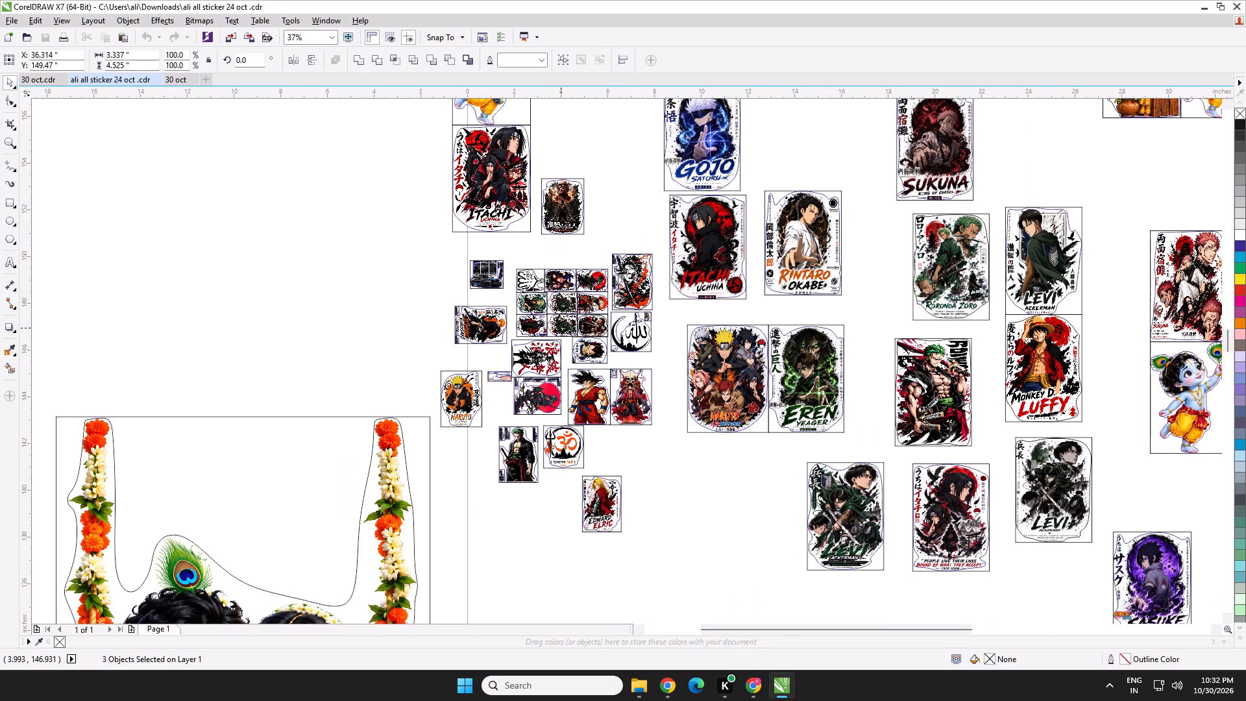
pyautogui.scroll(2, 561, 328)
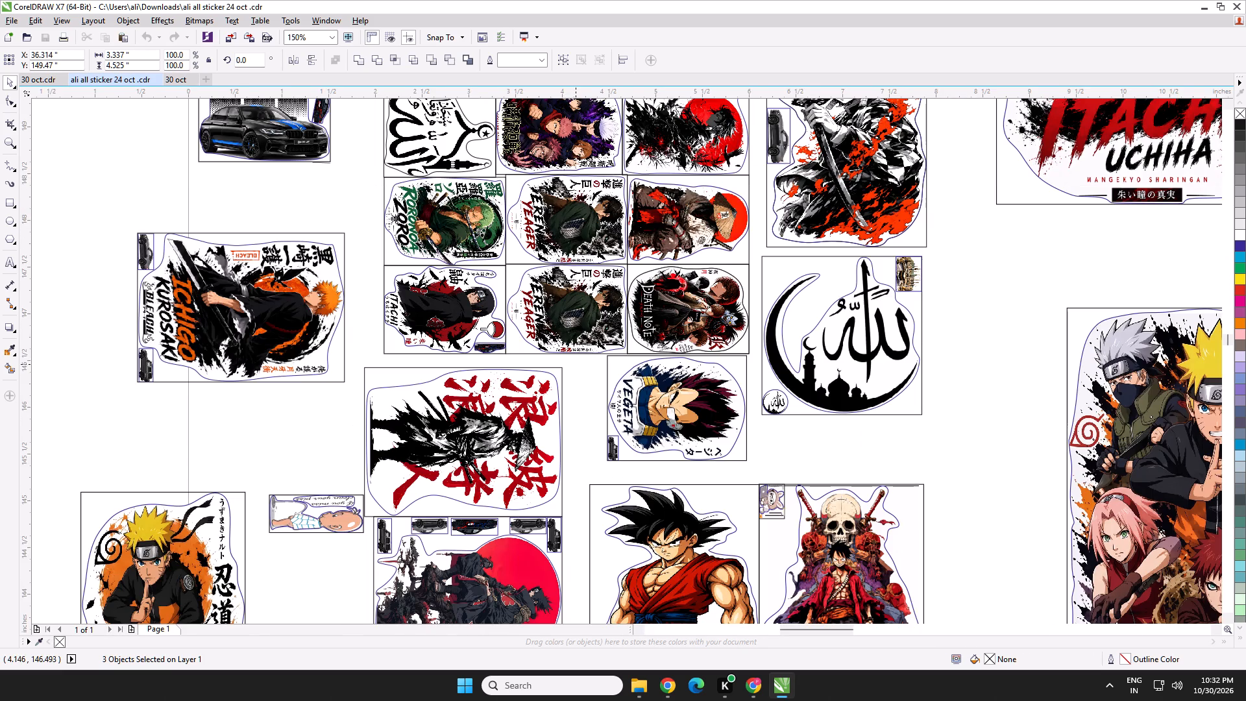
pyautogui.moveTo(576, 365); pyautogui.dragTo(348, 524)
pyautogui.hotkey('ctrl', 'c')
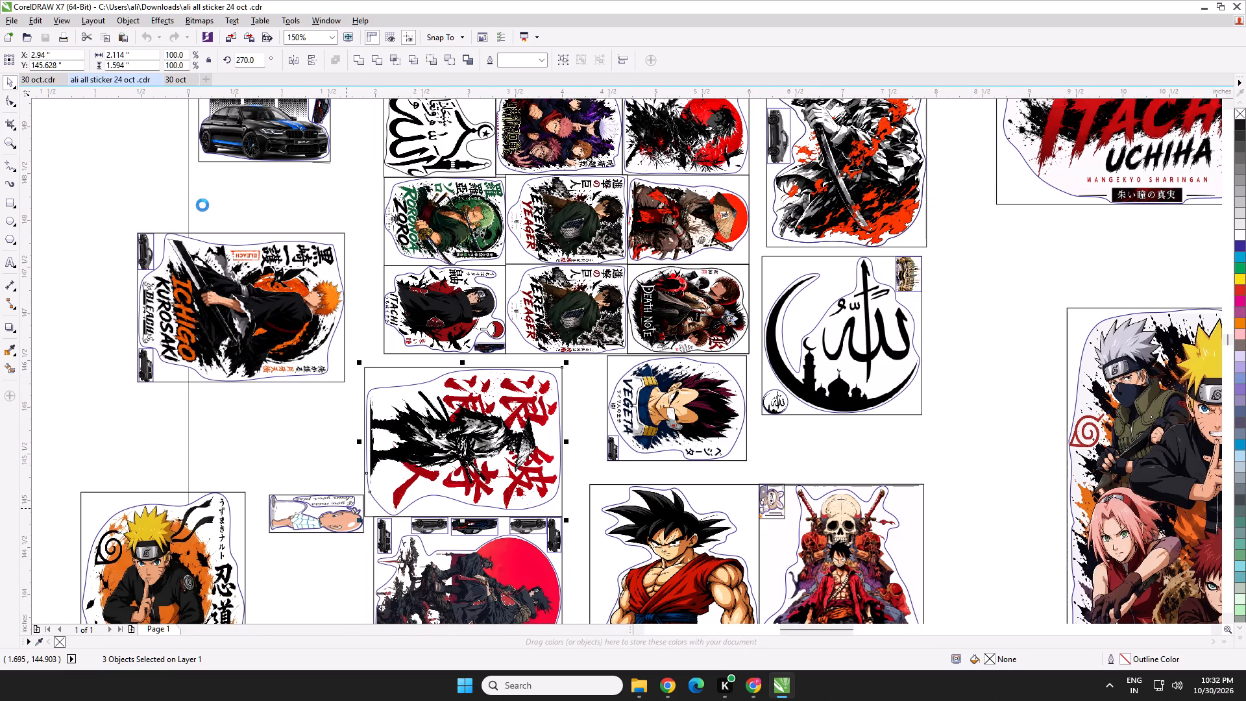
pyautogui.keyDown('ctrl'); pyautogui.click(171, 80); pyautogui.keyUp('ctrl')
pyautogui.hotkey('ctrl', 'v')
# Set the pasted samurai sticker's rotation to 0 degrees and its size to 16 by 22.5 inches.
pyautogui.scroll(-2, 619, 347)
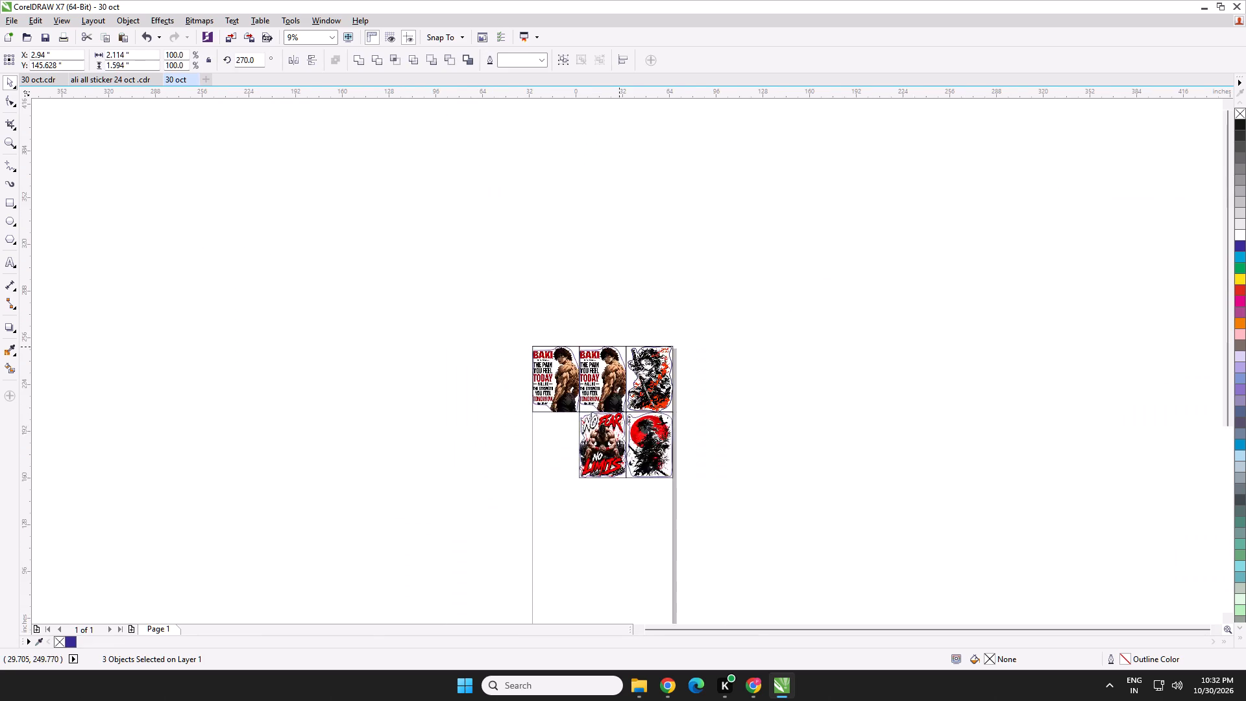
pyautogui.scroll(-1, 615, 372)
pyautogui.scroll(2, 597, 366)
pyautogui.doubleClick(241, 61)
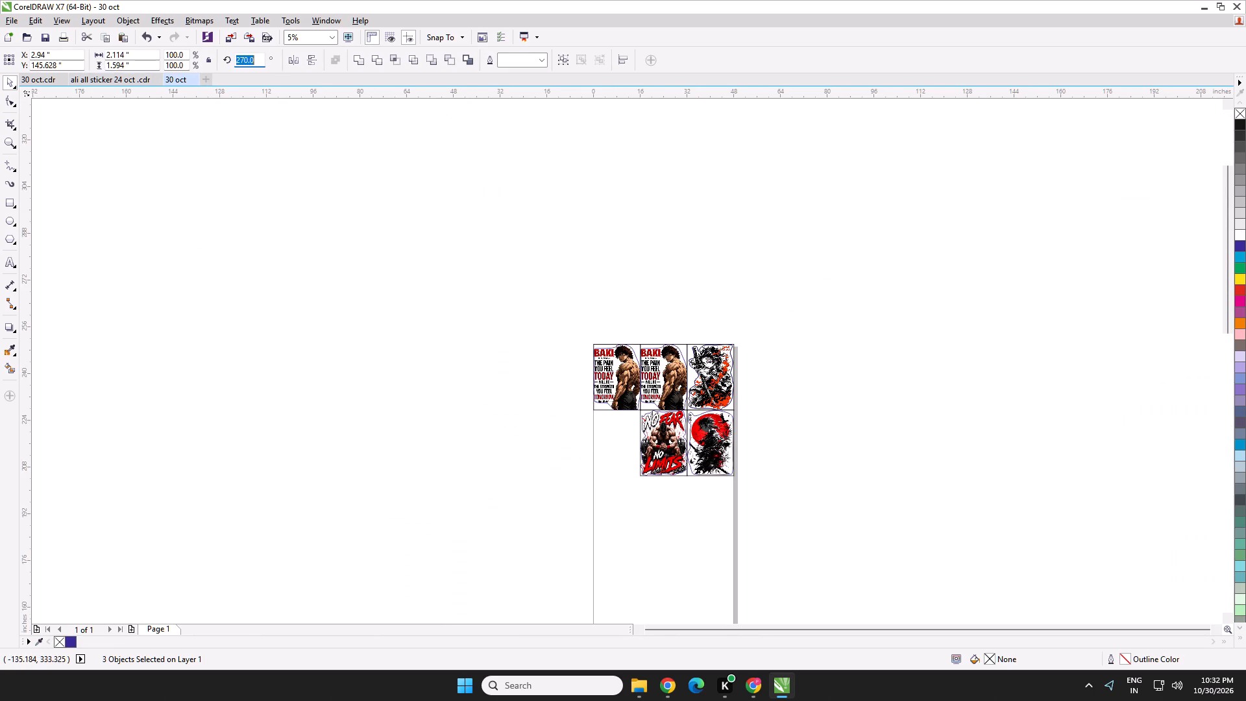
pyautogui.press('0')
pyautogui.press('Return')
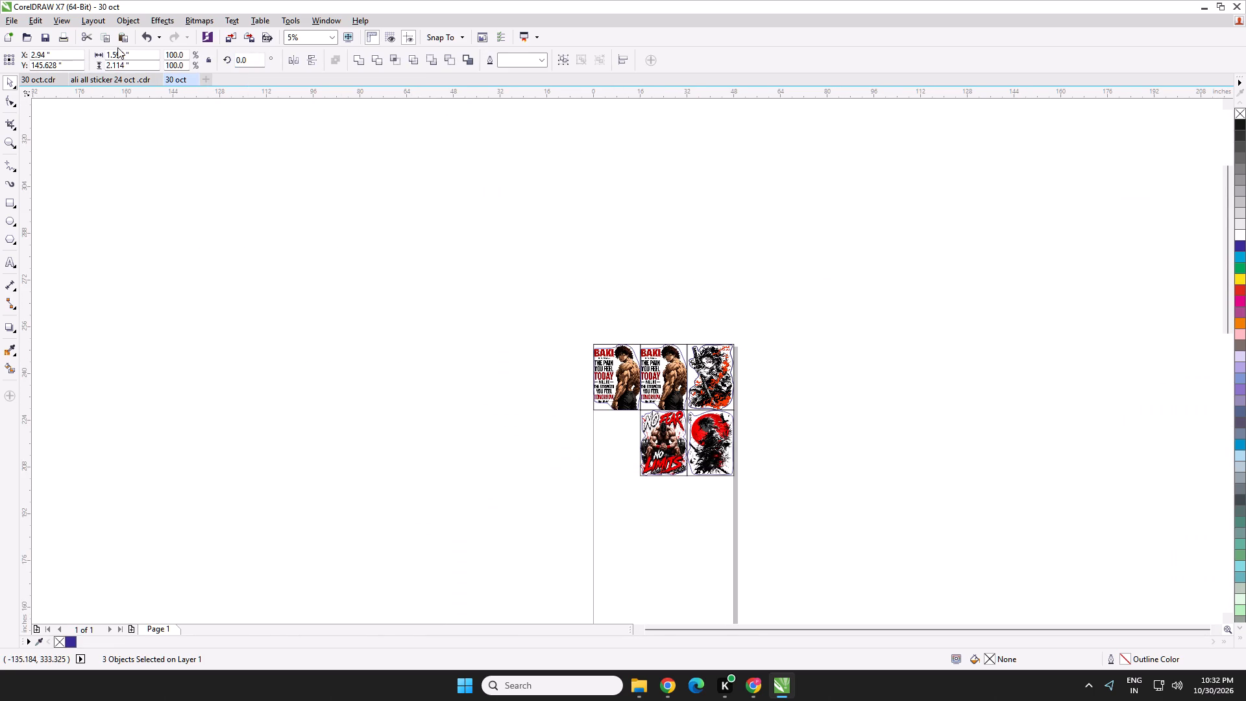
pyautogui.doubleClick(115, 56)
pyautogui.write('16')
pyautogui.press('Tab')
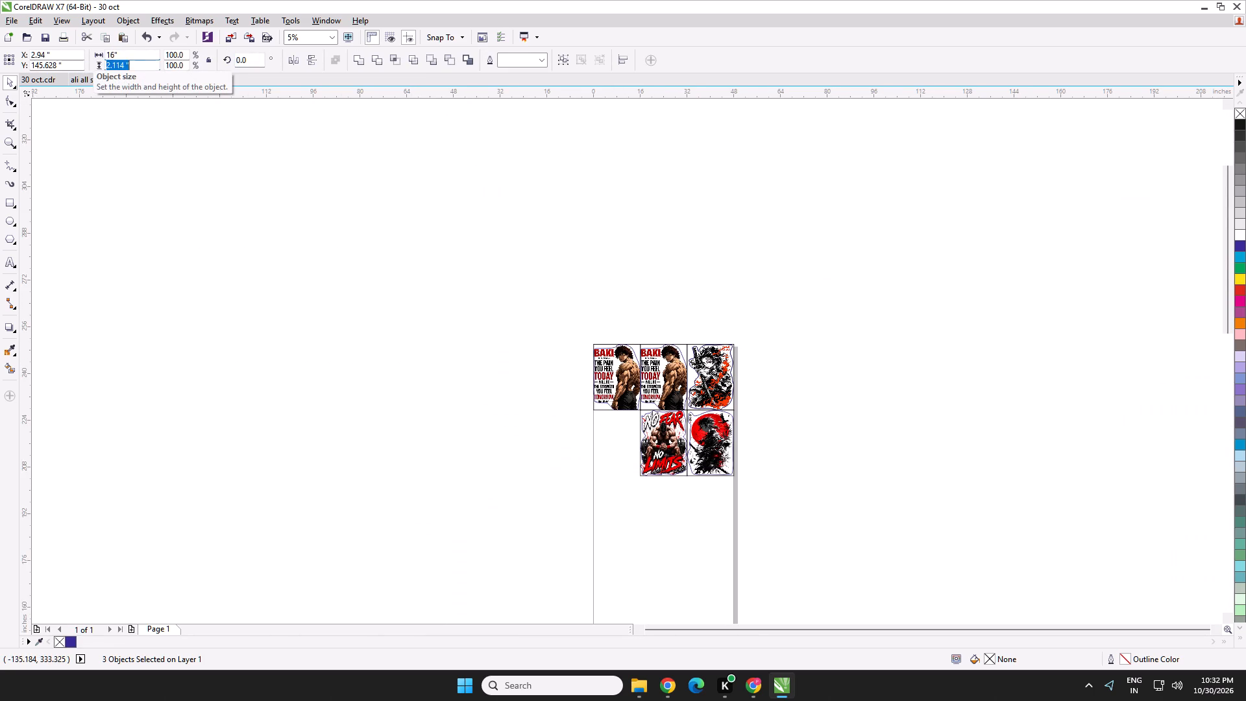
pyautogui.write('22.5')
pyautogui.press('Return')
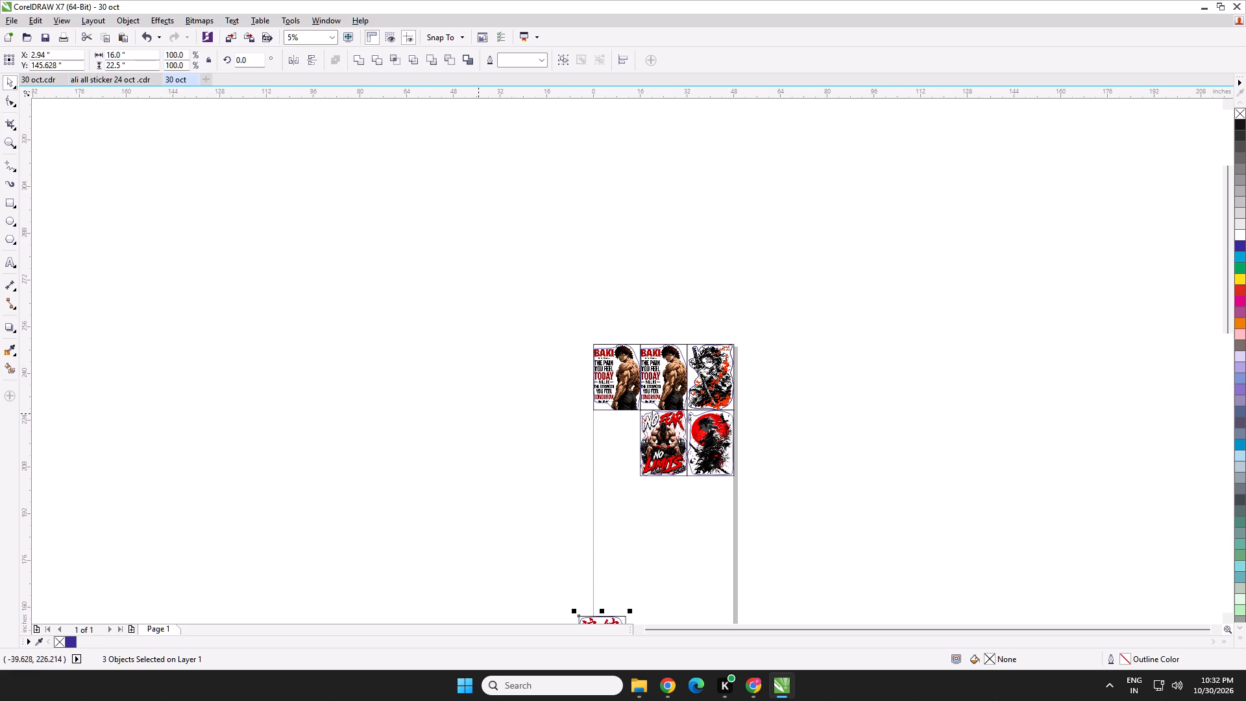
# Move the samurai sticker into the empty slot beside NO FEAR NO LIMITS, flush beneath the first Baki sticker.
pyautogui.scroll(-1, 473, 399)
pyautogui.moveTo(473, 399); pyautogui.dragTo(443, 234, button='middle')
pyautogui.moveTo(571, 484); pyautogui.dragTo(585, 270)
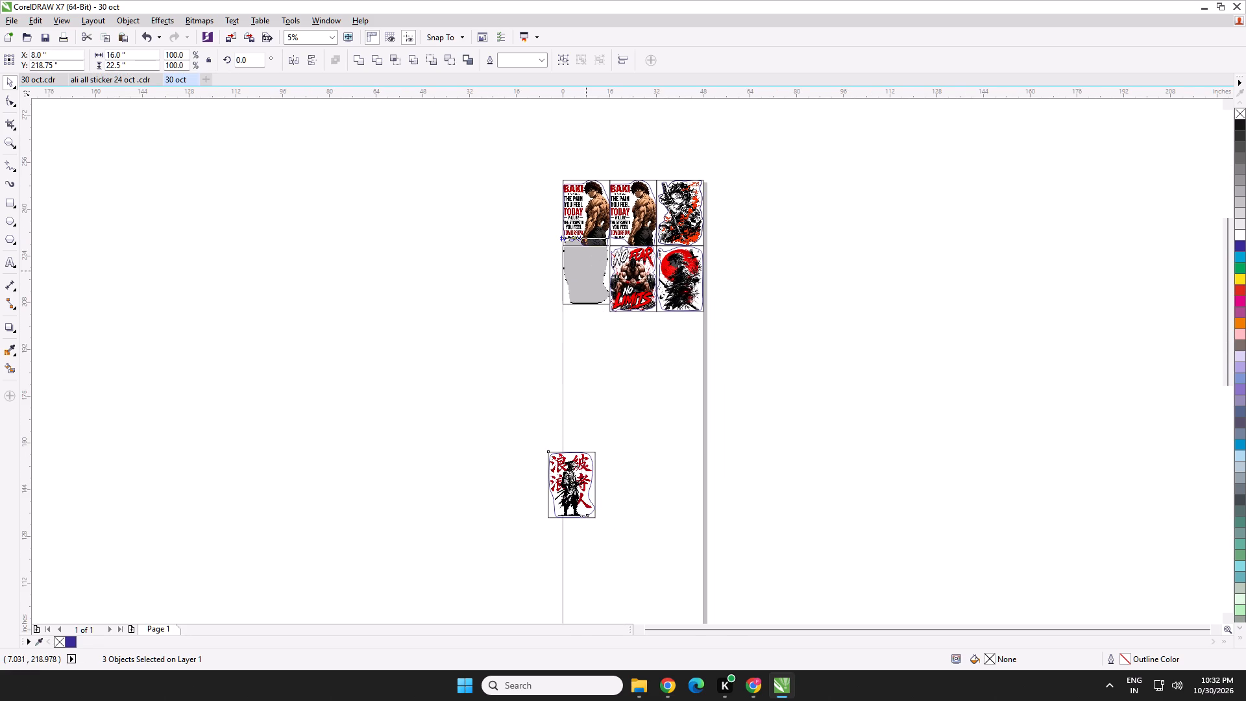
pyautogui.moveTo(585, 270); pyautogui.dragTo(592, 276)
pyautogui.press('Down')
pyautogui.press('Down')
pyautogui.press('Down')
pyautogui.press('Down')
pyautogui.press('Down')
pyautogui.press('Down')
pyautogui.press('Down')
pyautogui.press('Down')
pyautogui.press('Down')
pyautogui.press('Down')
pyautogui.press('Down')
pyautogui.press('Down')
pyautogui.scroll(5, 613, 245)
pyautogui.press('Up')
pyautogui.press('Up')
pyautogui.press('Up')
pyautogui.press('Up')
pyautogui.press('Up')
pyautogui.press('Up')
pyautogui.press('Up')
pyautogui.press('Up')
pyautogui.press('Up')
pyautogui.press('Up')
pyautogui.press('Up')
pyautogui.press('Up')
pyautogui.press('Up')
pyautogui.press('Up')
pyautogui.press('Up')
pyautogui.press('Up')
pyautogui.press('Up')
pyautogui.press('Up')
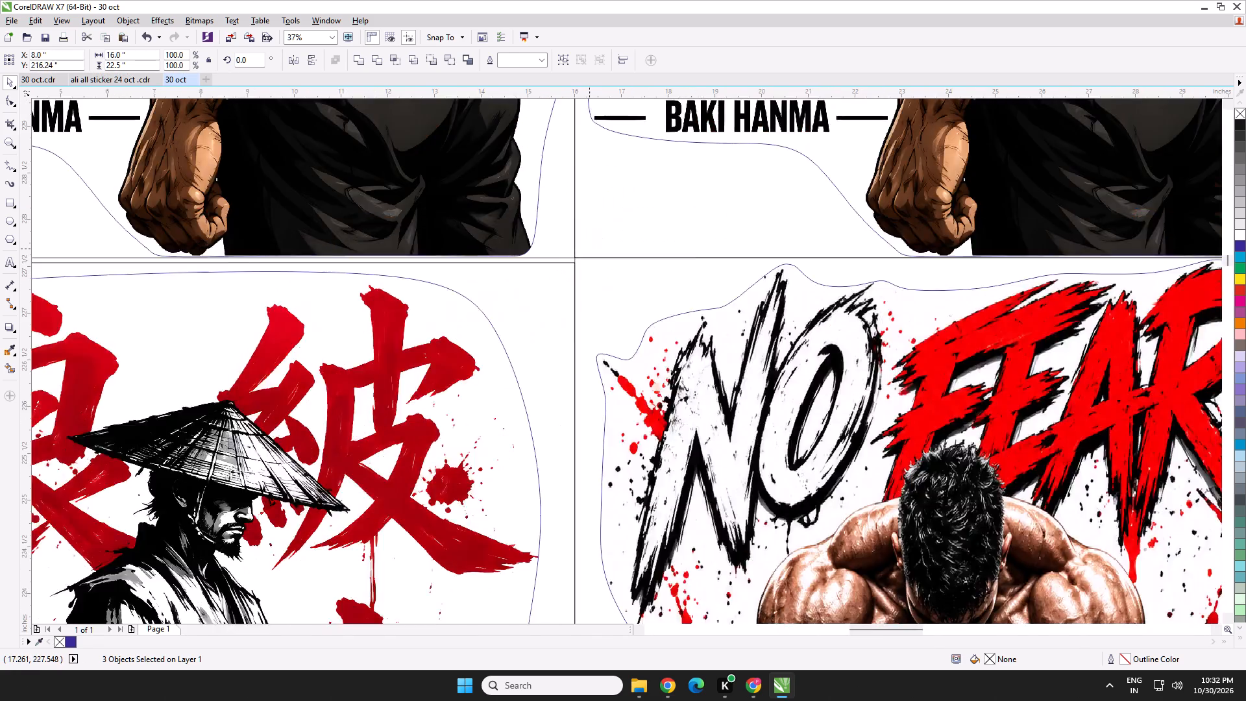
pyautogui.scroll(1, 570, 274)
pyautogui.press('Down')
pyautogui.press('Down')
pyautogui.press('Down')
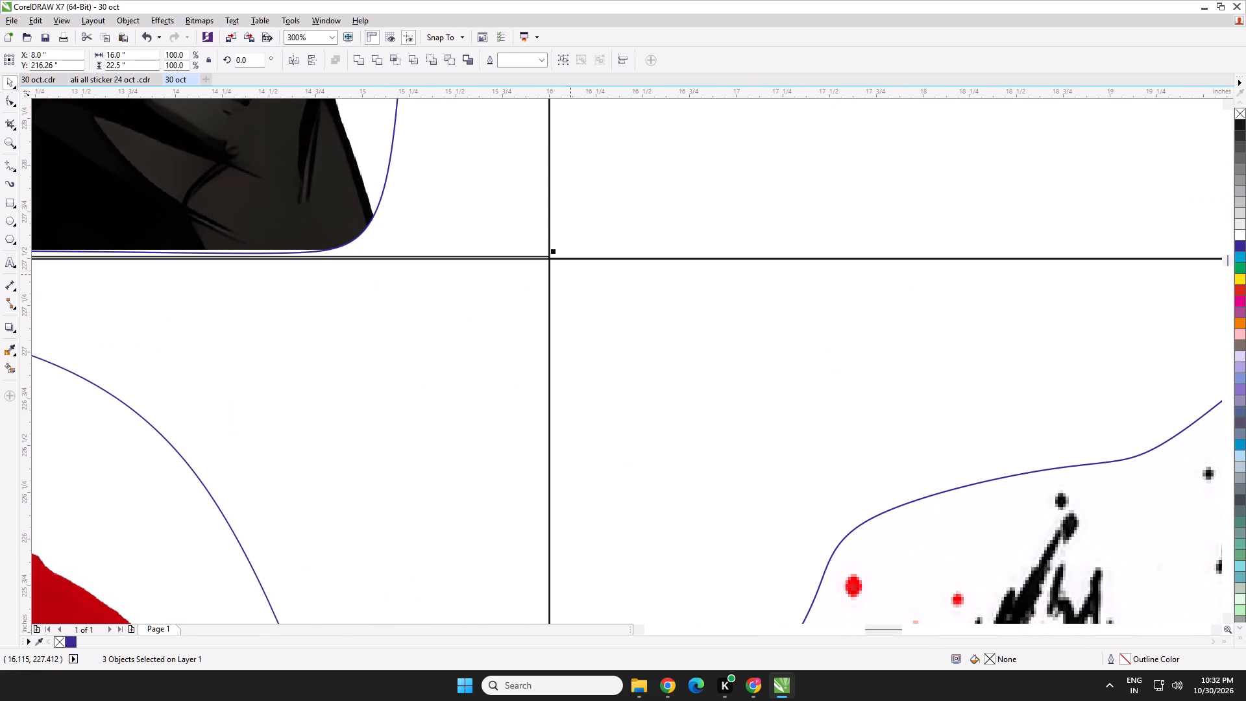
pyautogui.press('Down')
pyautogui.press('Down')
pyautogui.press('Up')
pyautogui.scroll(-5, 570, 275)
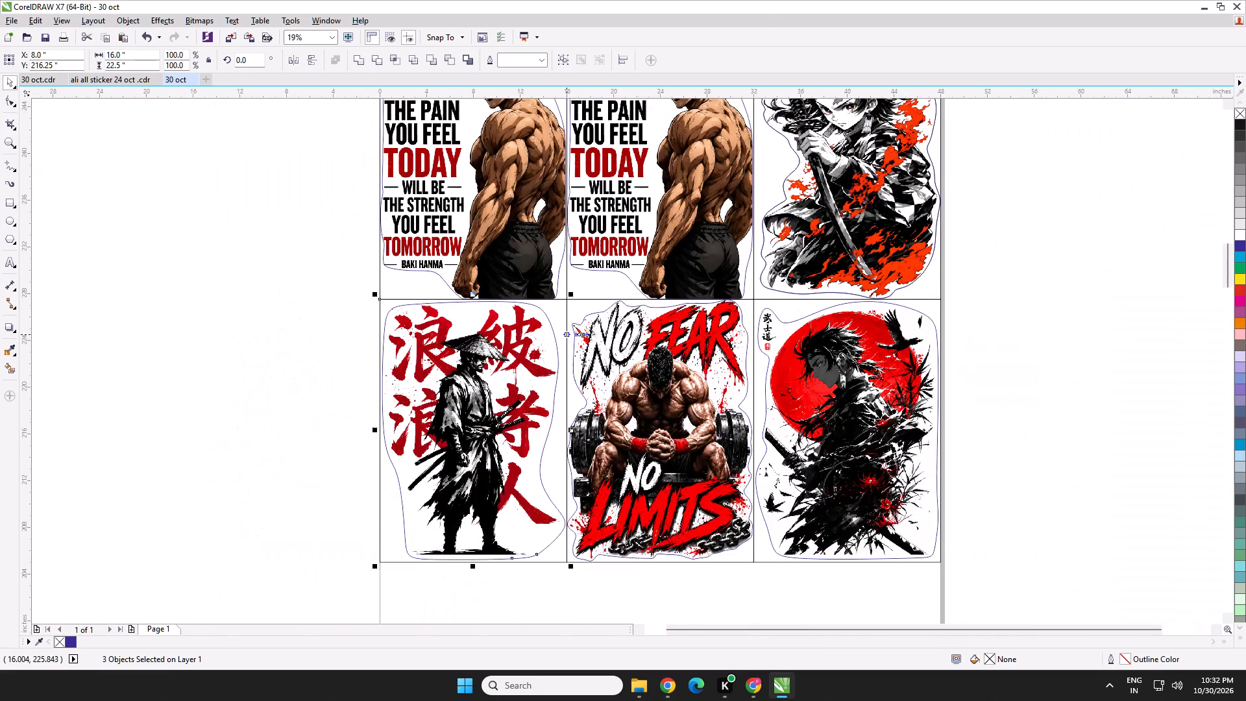
pyautogui.moveTo(565, 336); pyautogui.dragTo(425, 360, button='middle')
pyautogui.click(960, 423)
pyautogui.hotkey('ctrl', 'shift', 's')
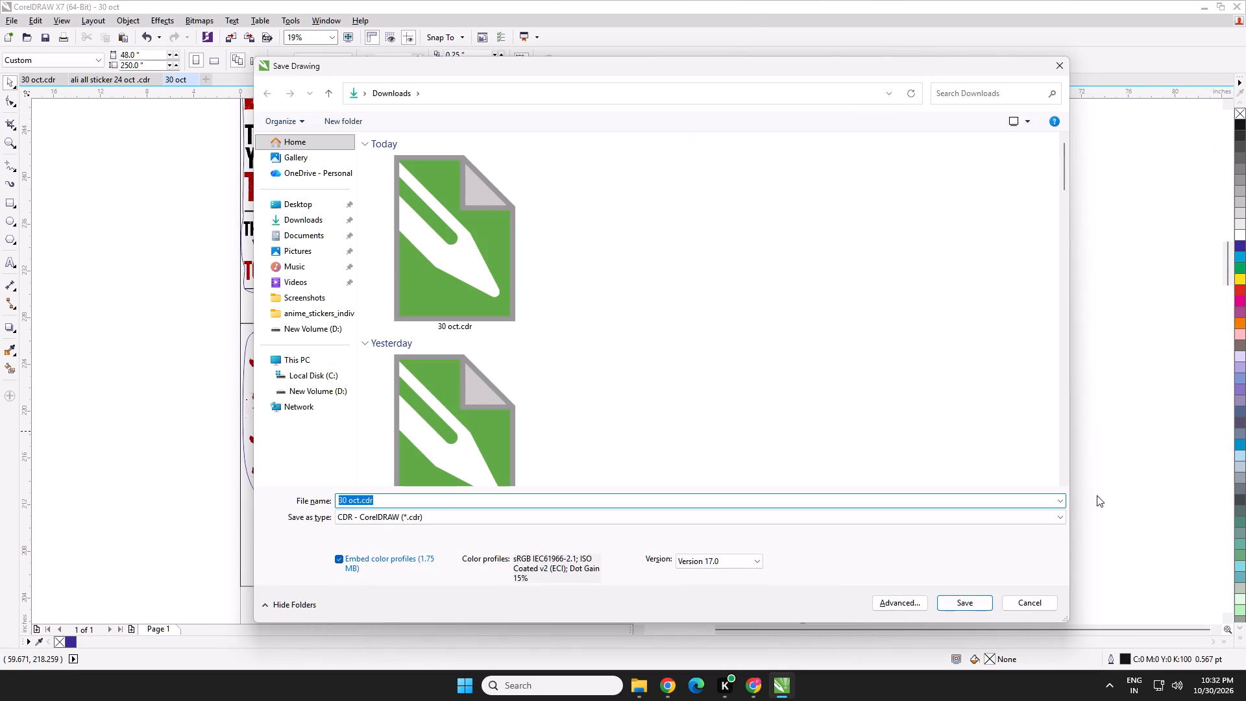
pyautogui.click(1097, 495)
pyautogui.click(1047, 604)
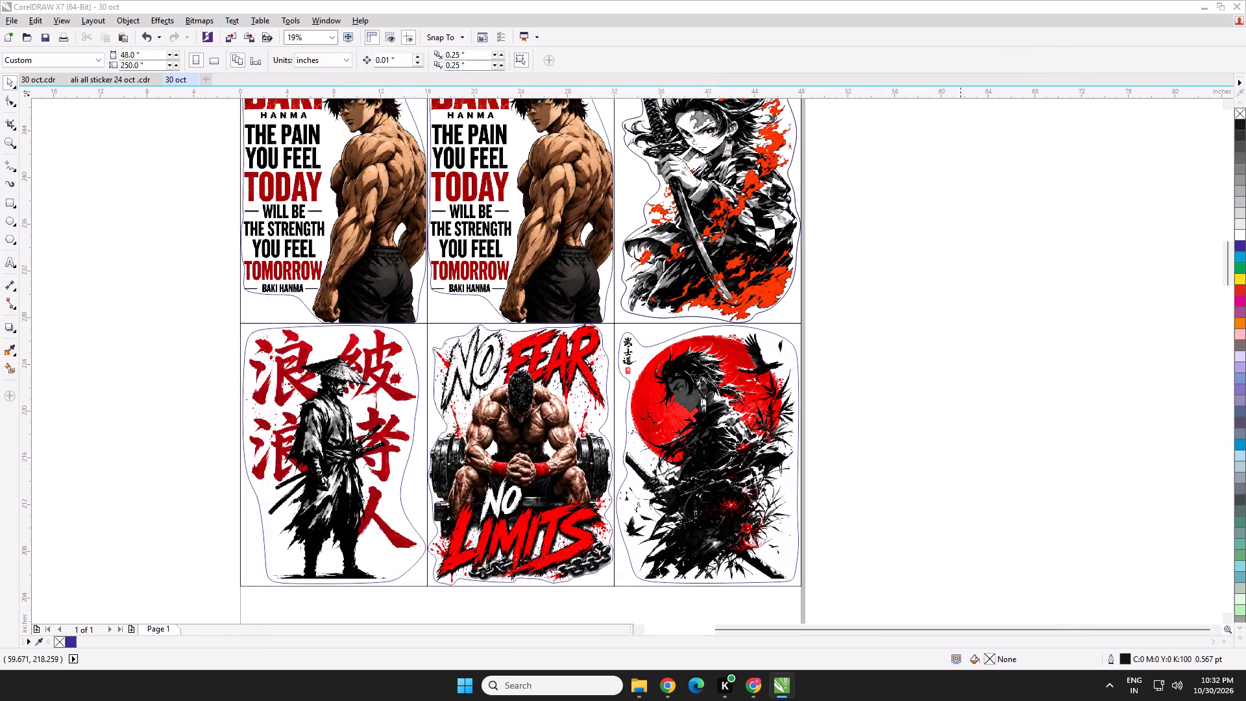
# Select all six laid-out stickers together and set their overall height to 44 inches.
pyautogui.scroll(-1, 737, 521)
pyautogui.moveTo(816, 576); pyautogui.dragTo(395, 225)
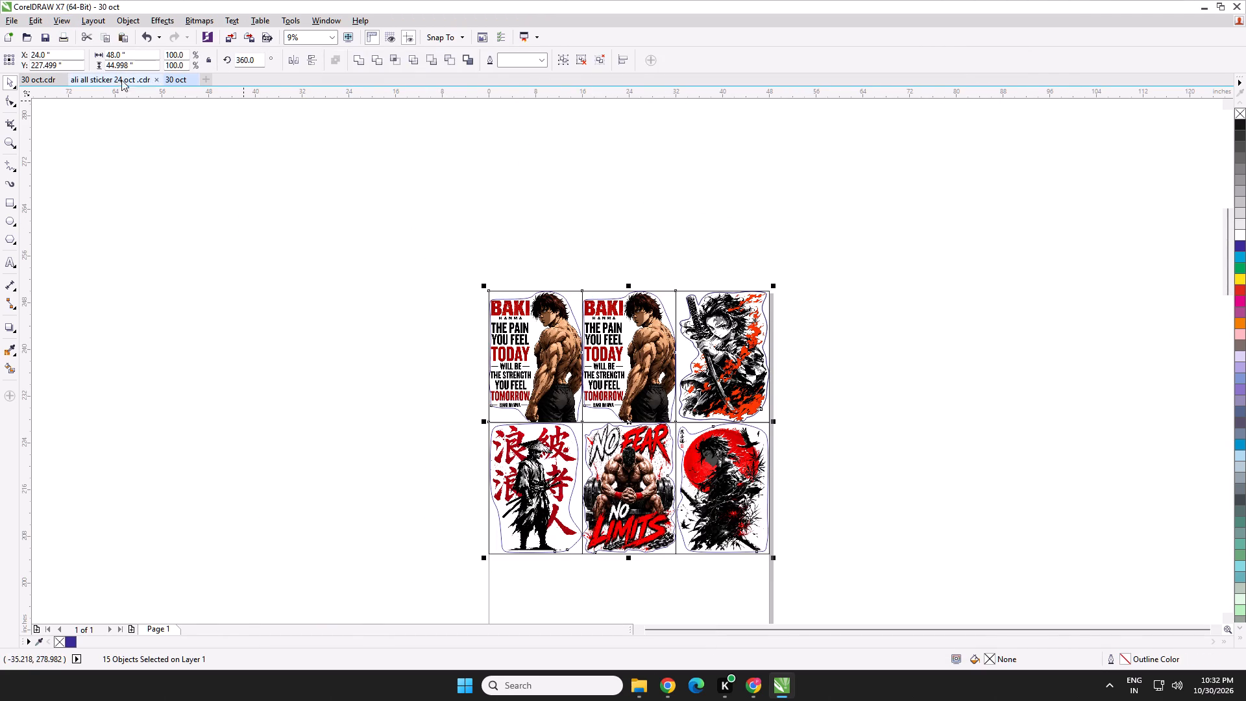
pyautogui.doubleClick(122, 69)
pyautogui.write('44')
pyautogui.press('Return')
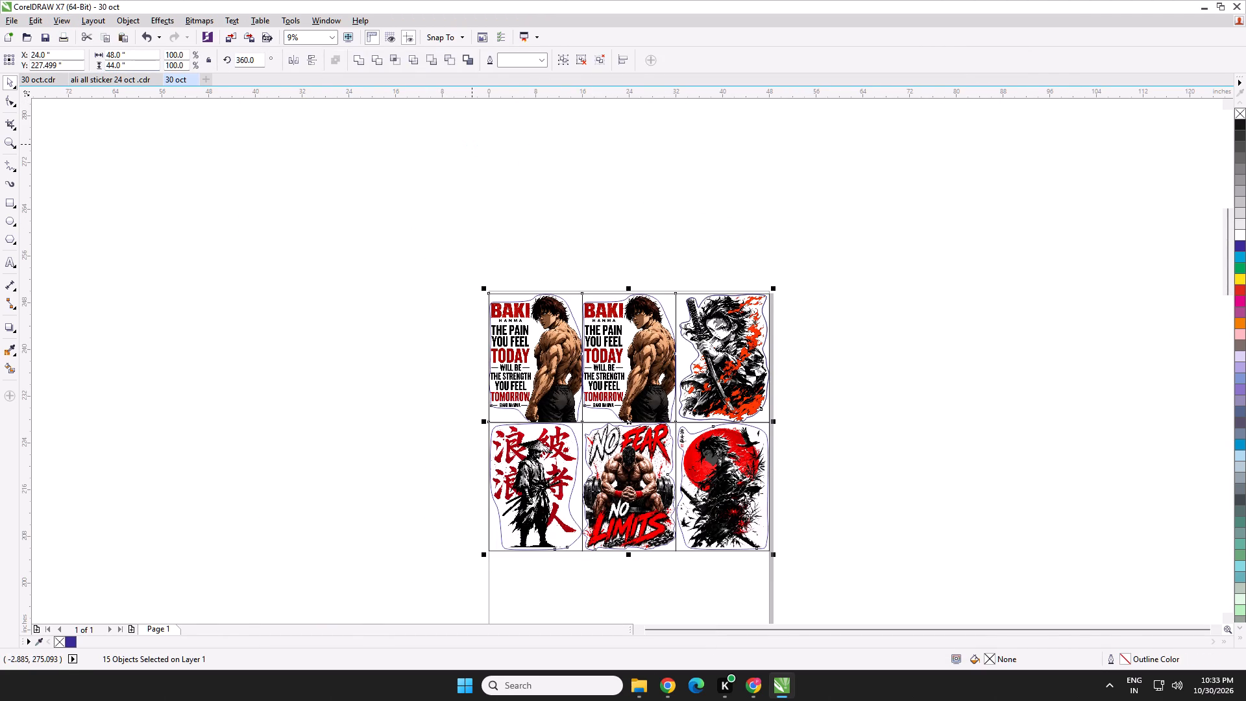
pyautogui.click(322, 165)
# Save the sticker layout in Downloads under the file name 31 oct.cdr.
pyautogui.hotkey('ctrl', 'shift', 's')
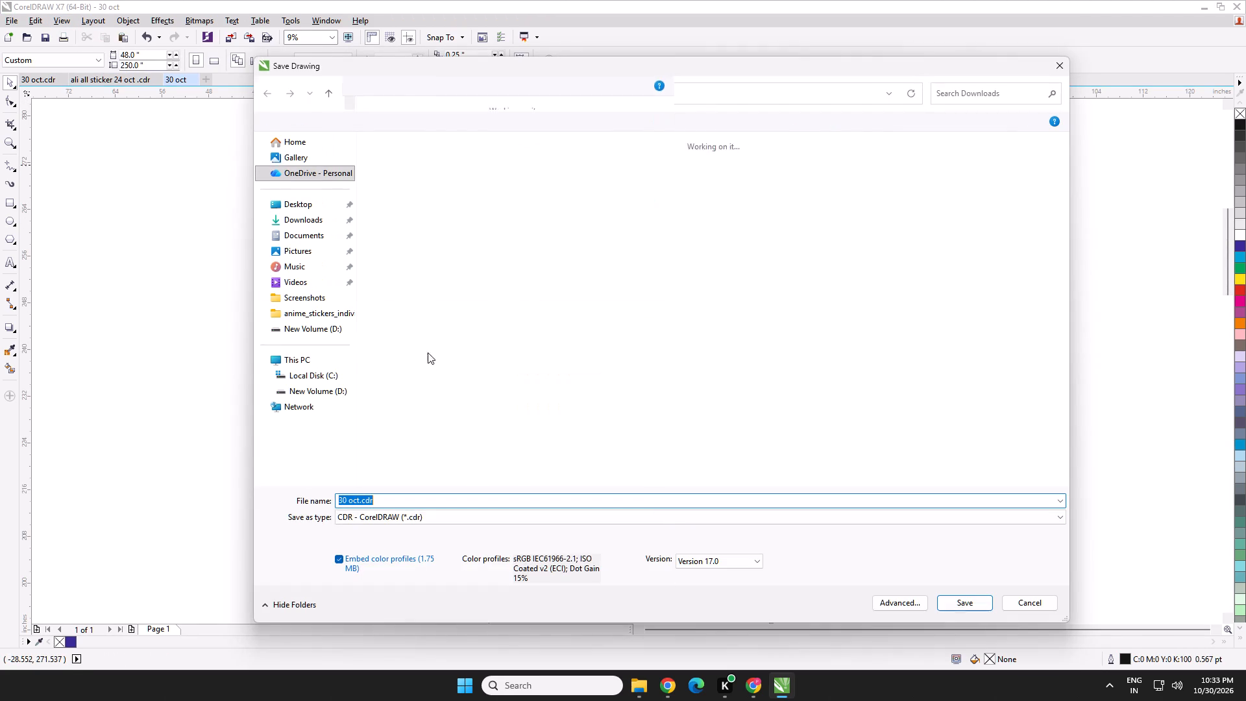
pyautogui.click(349, 498)
pyautogui.press('Left')
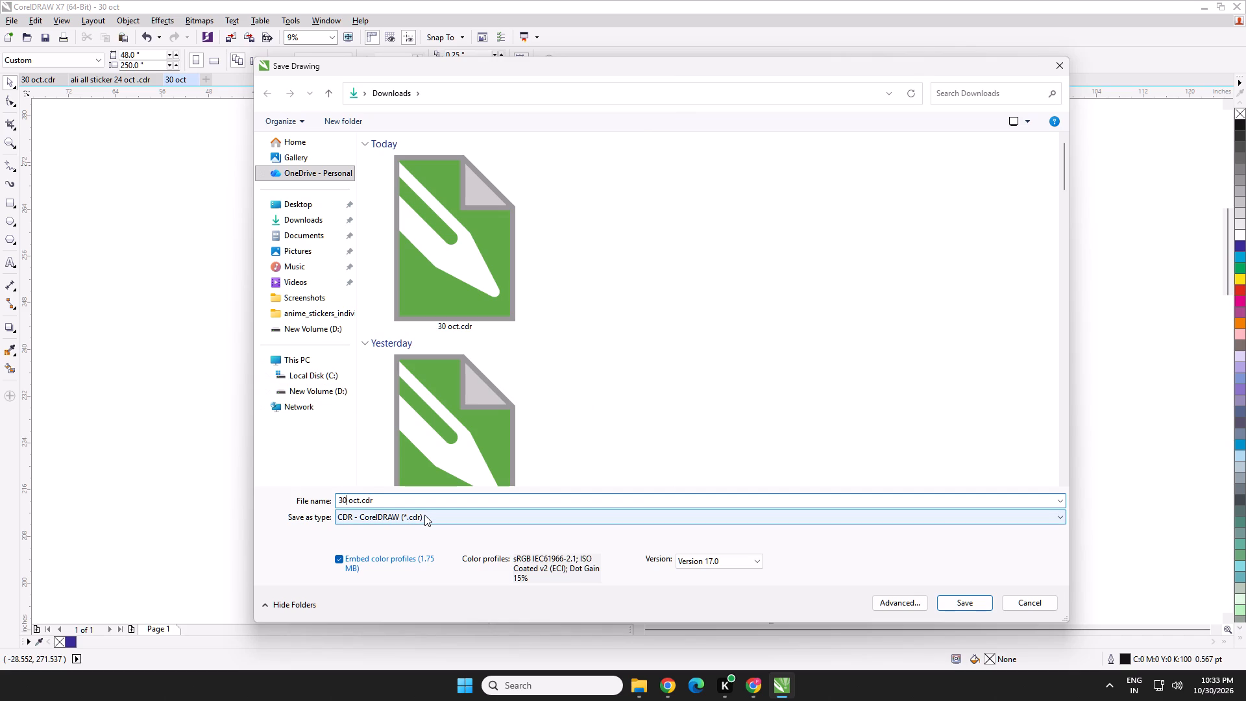
pyautogui.press('BackSpace')
pyautogui.press('1')
pyautogui.press('Return')
pyautogui.click(953, 447)
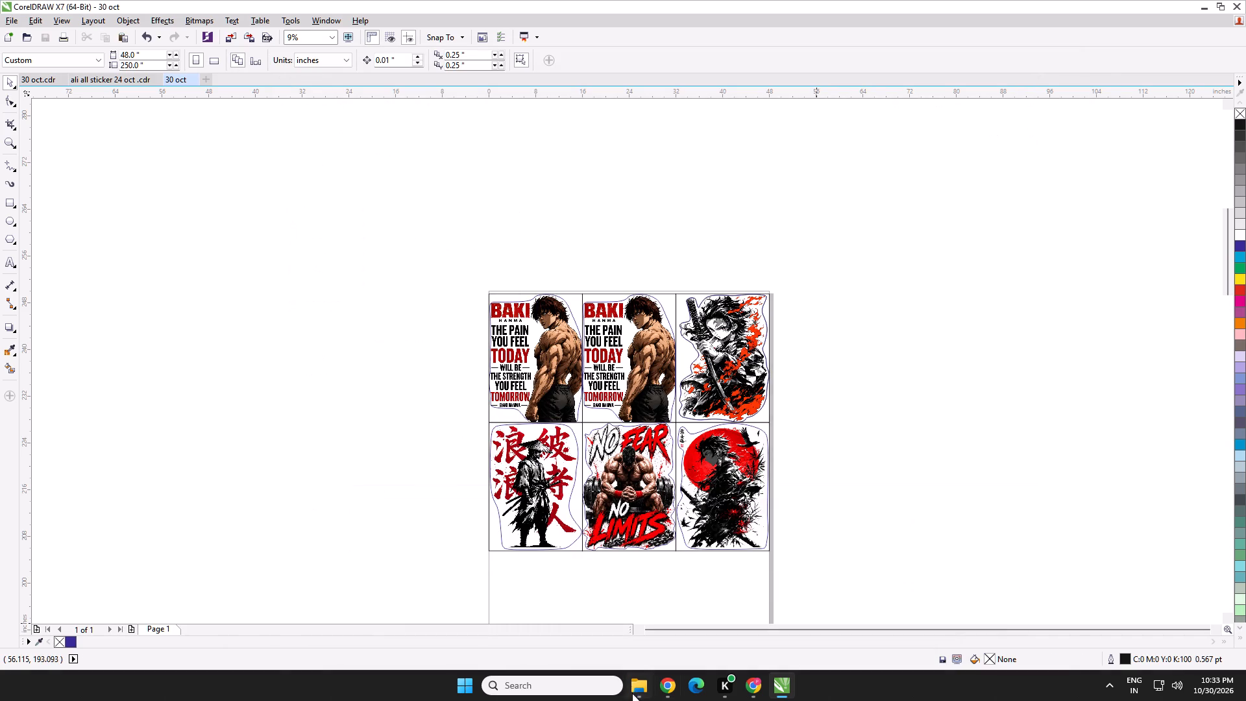
# Switch to the WALLSTICK Meesho panel and accept the selected pending orders.
pyautogui.click(663, 696)
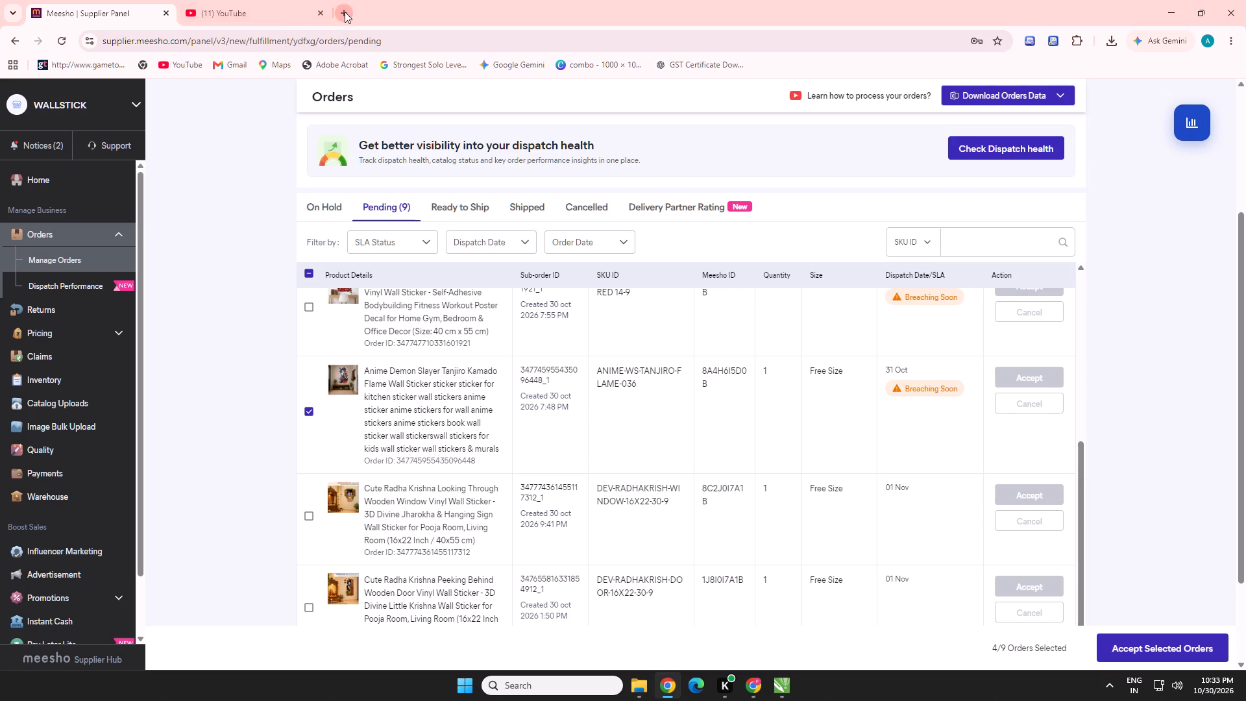
pyautogui.click(1110, 638)
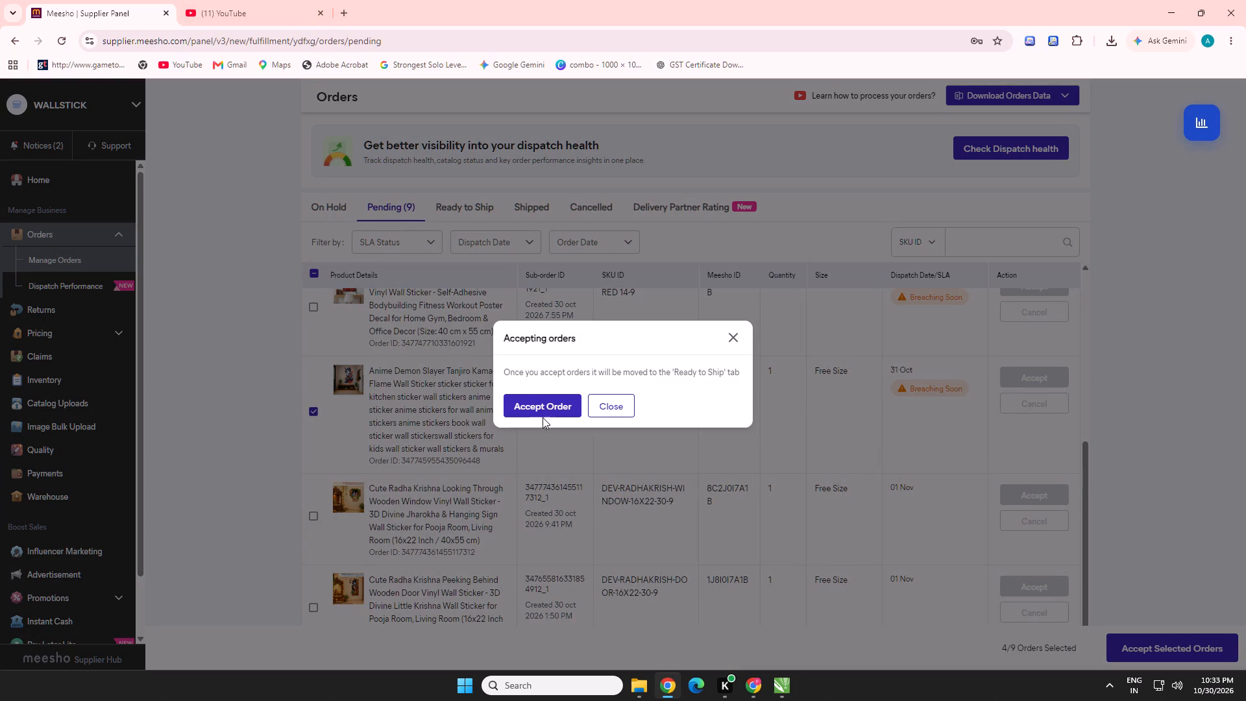
pyautogui.click(545, 399)
# In the PRINTORA0 Meesho panel, select the SAM-WS-020 order due 31 Oct, and return to the CorelDRAW layout to compare.
pyautogui.click(751, 689)
pyautogui.scroll(2, 330, 397)
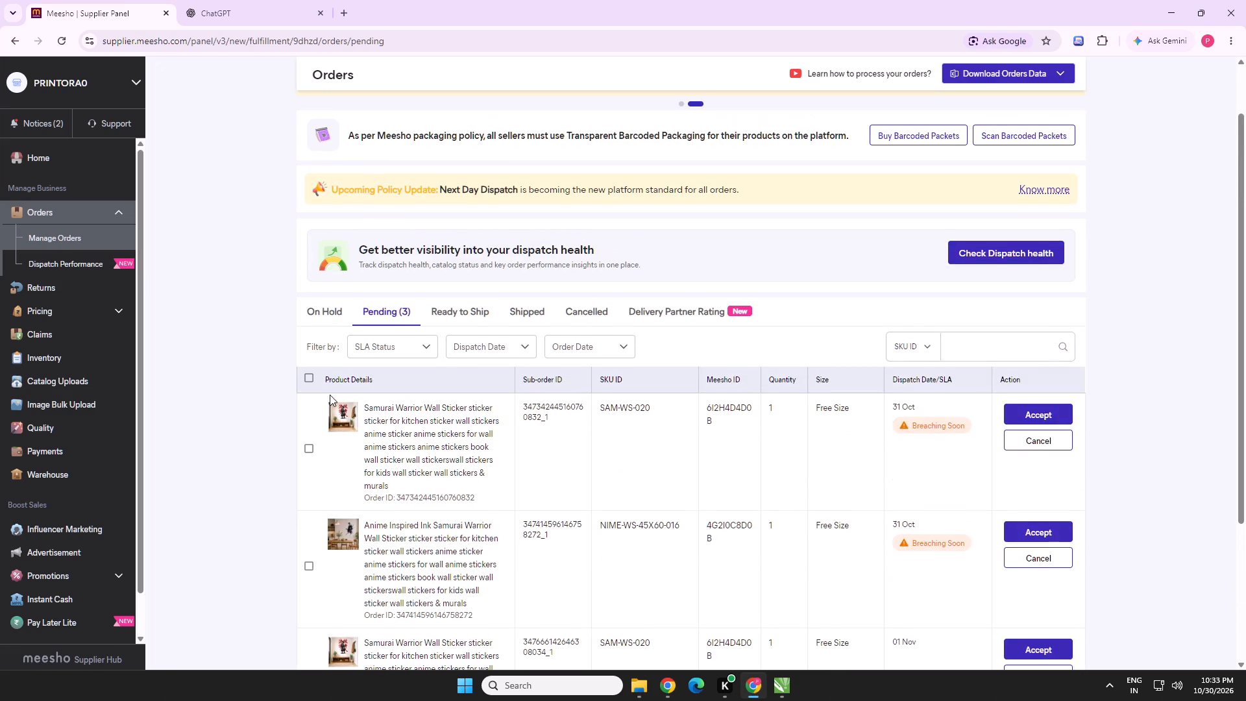
pyautogui.click(306, 457)
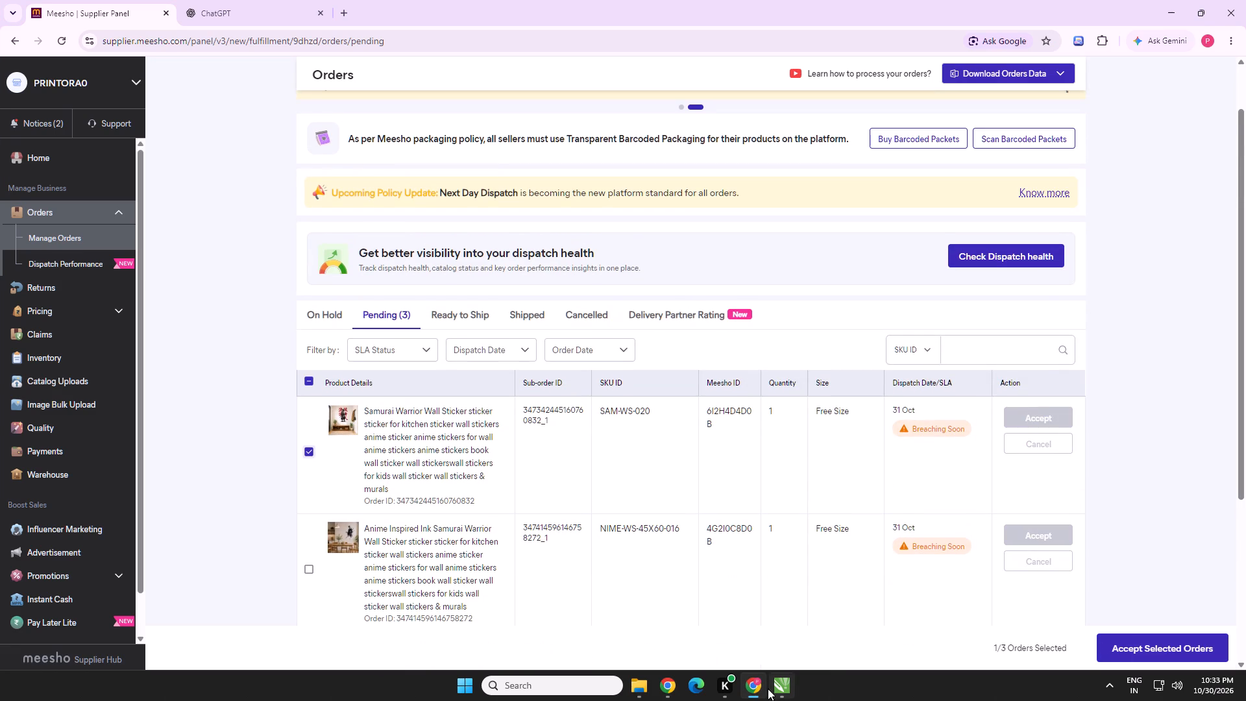
pyautogui.click(783, 686)
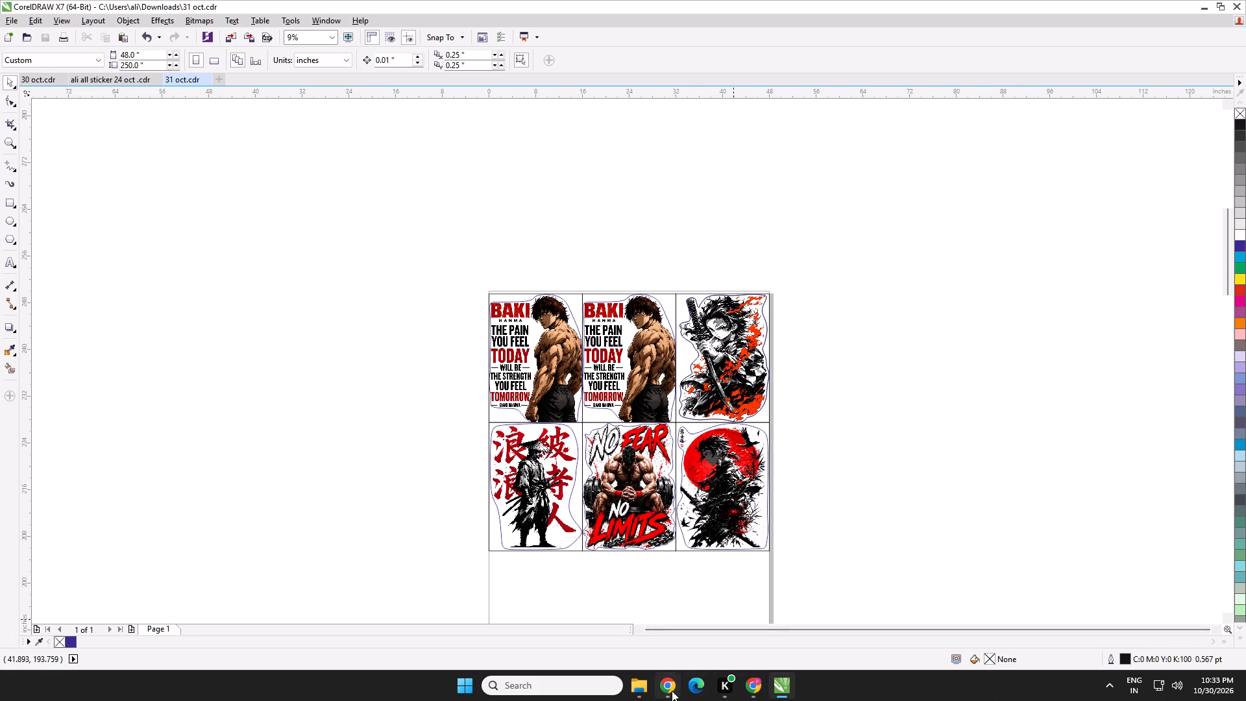
# Switch to the WALLSTICK Meesho supplier panel in Chrome and reload its pending orders page.
pyautogui.click(672, 691)
pyautogui.hotkey('ctrl', 'r')
pyautogui.hotkey('ctrl', 'r')
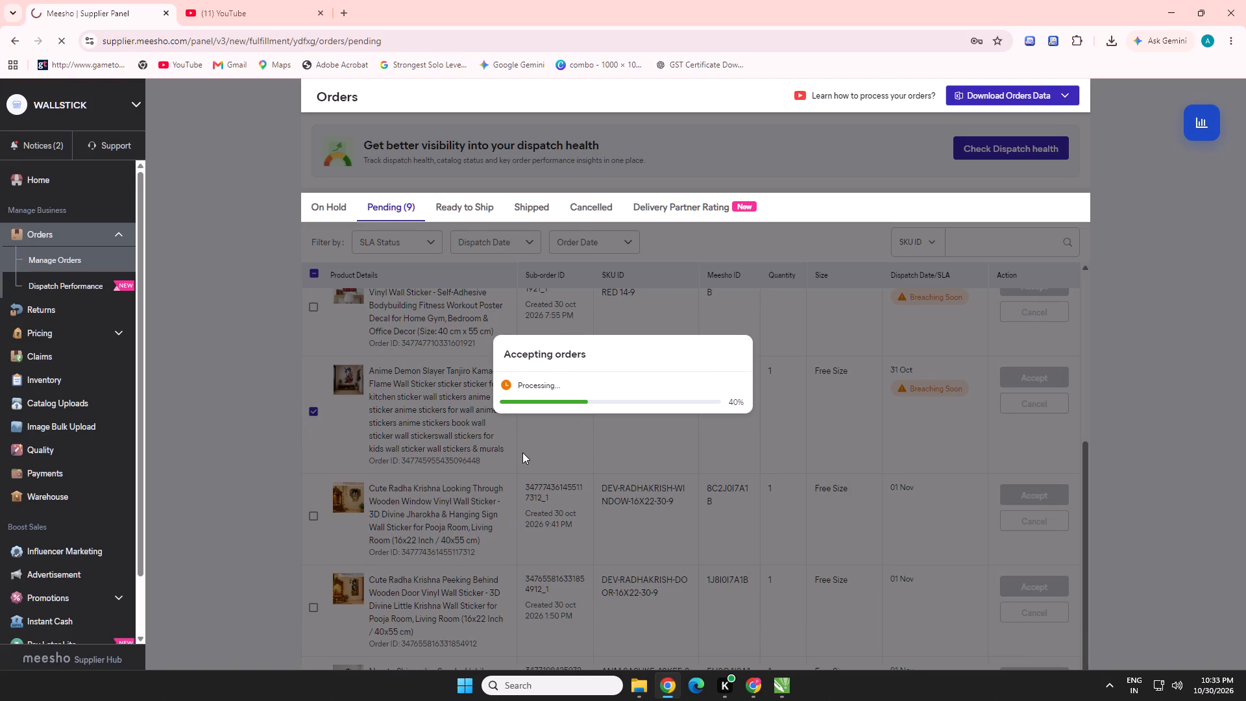
pyautogui.hotkey('ctrl', 'r')
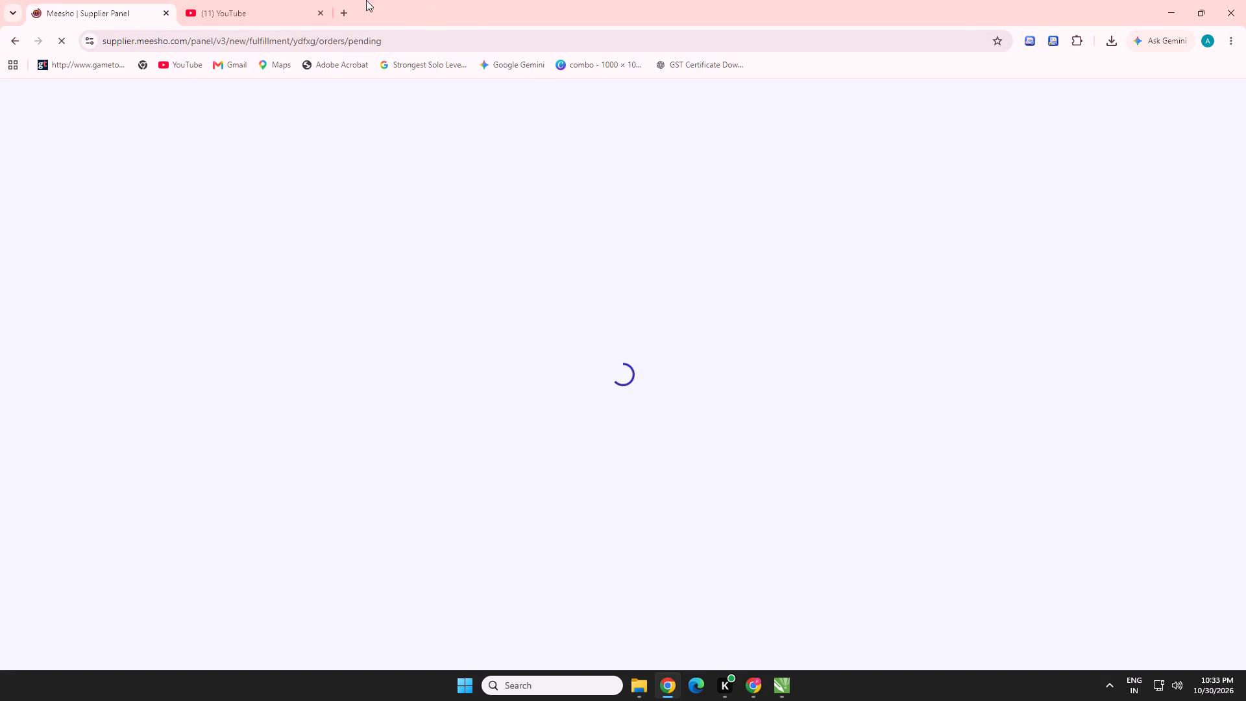
# Open Gmail in a new browser tab, and go back to the Meesho Supplier Panel tab.
pyautogui.click(347, 3)
pyautogui.click(335, 36)
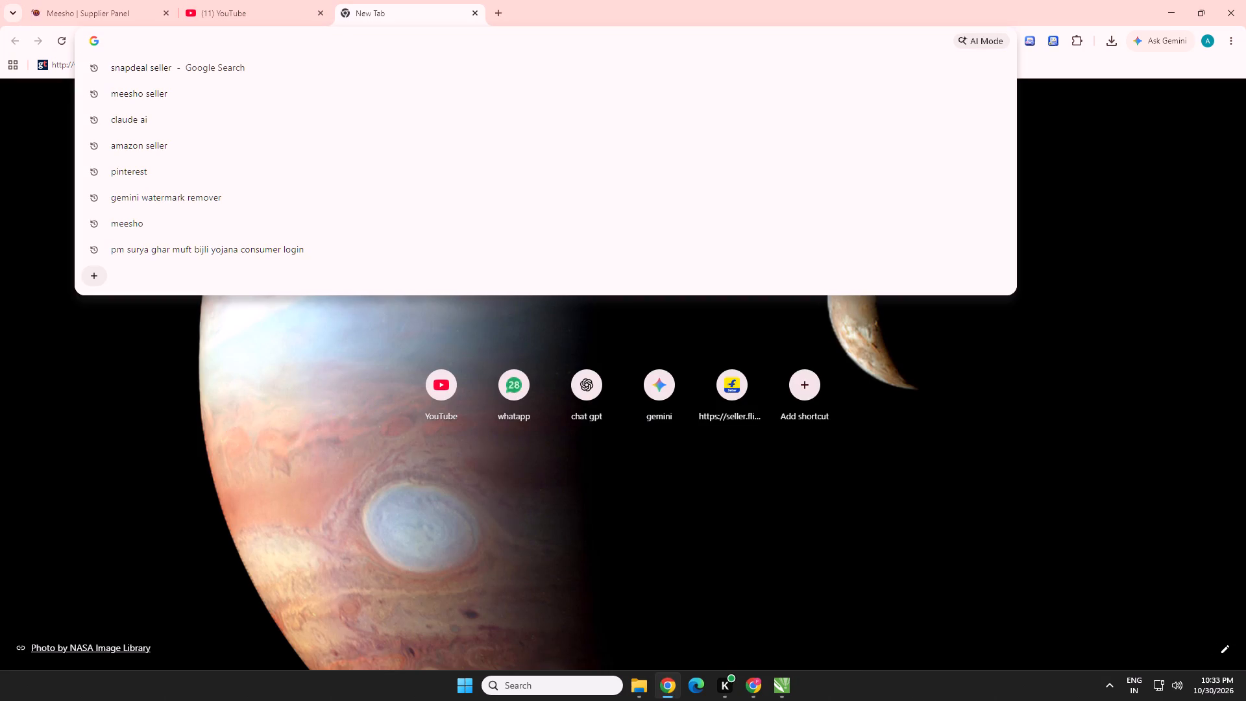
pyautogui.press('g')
pyautogui.click(302, 88)
pyautogui.click(91, 0)
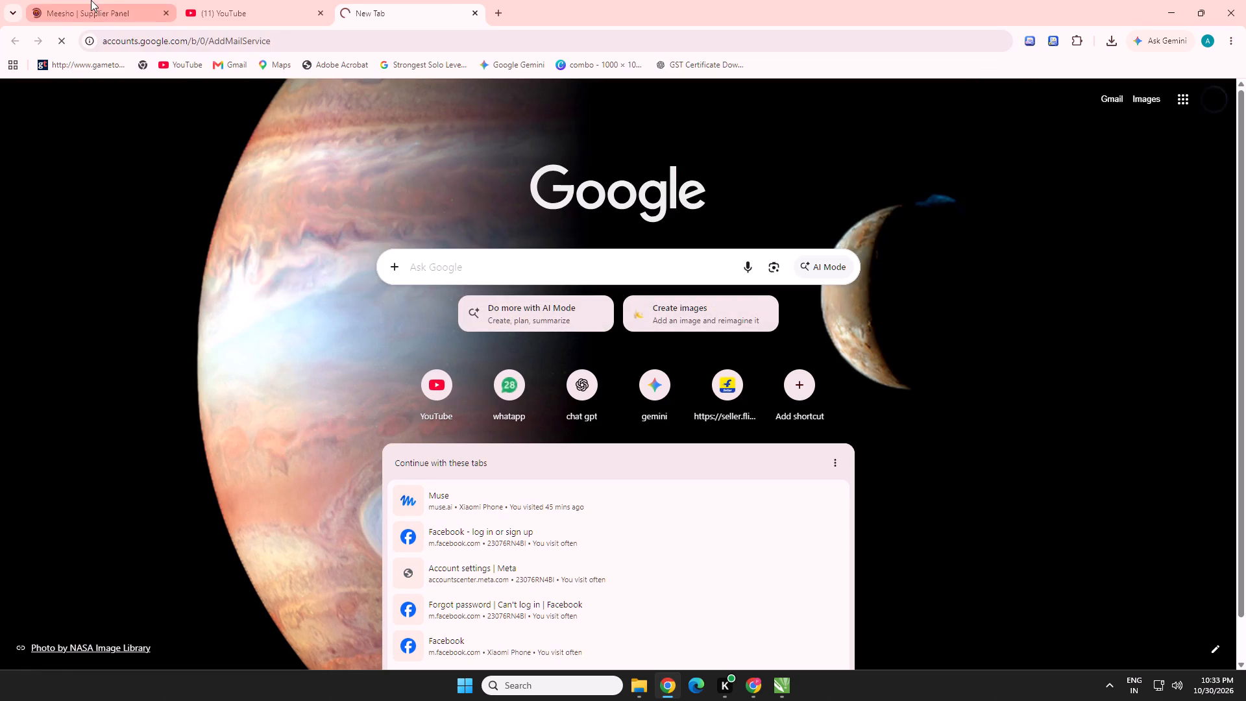
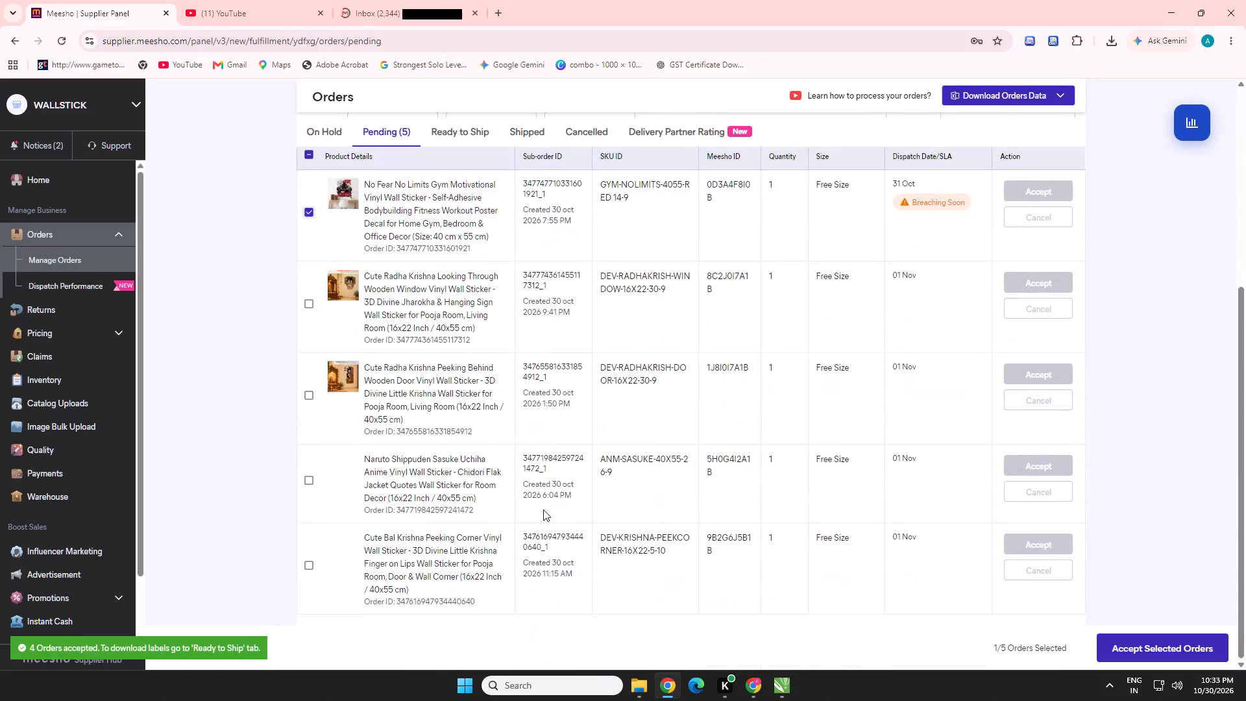
# Accept the selected GYM-NOLIMITS-4055-RED 14-9 order due 31 Oct in the WALLSTICK pending orders.
pyautogui.scroll(-4, 543, 510)
pyautogui.scroll(-6, 810, 563)
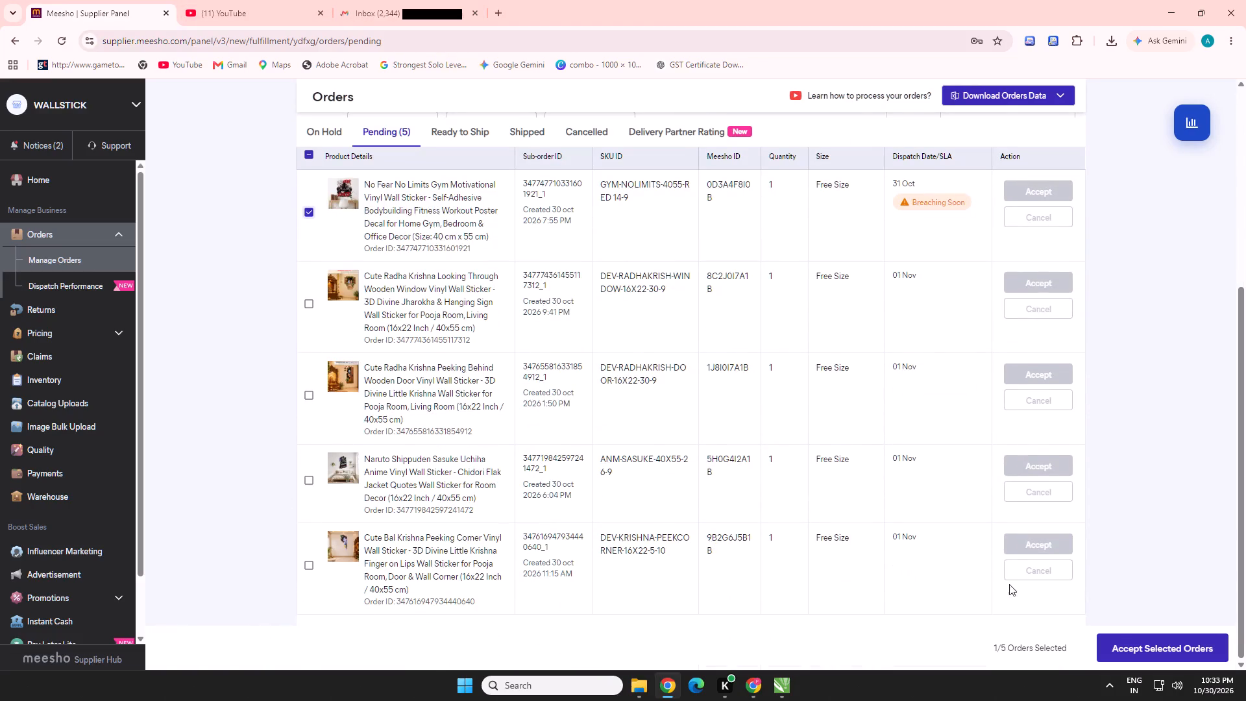
pyautogui.click(1138, 648)
pyautogui.click(560, 418)
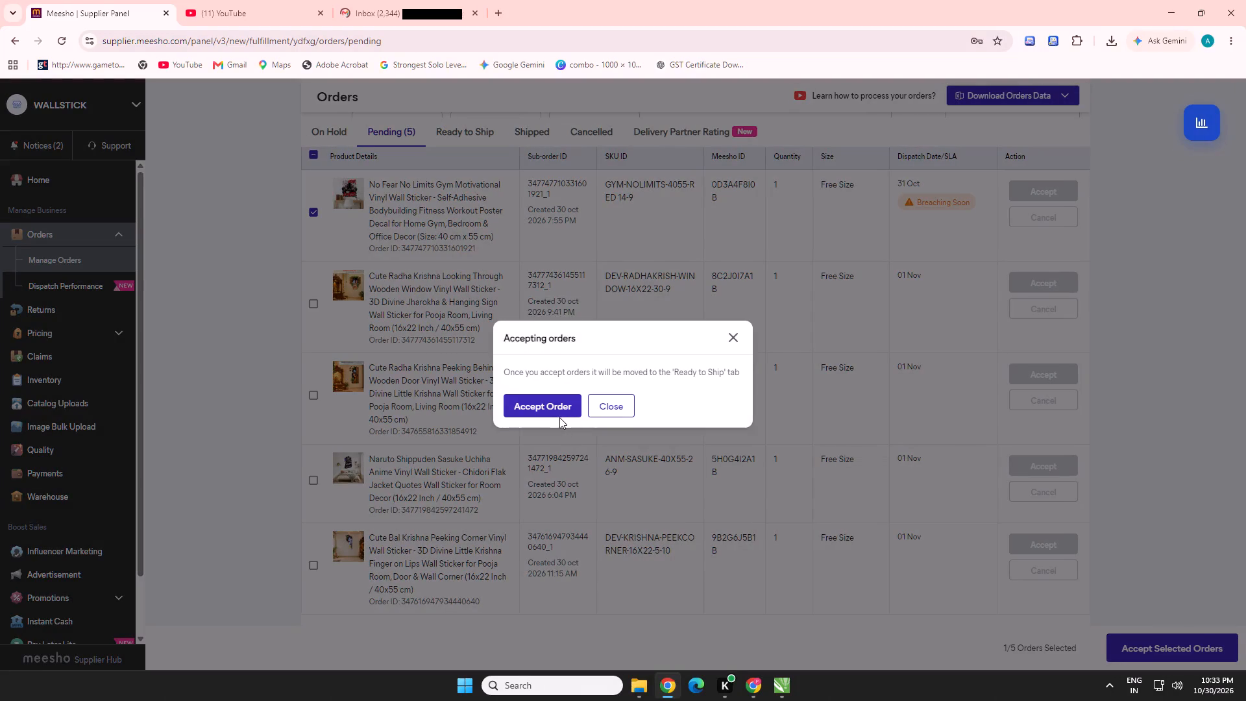
pyautogui.keyDown('ctrl'); pyautogui.click(547, 413); pyautogui.keyUp('ctrl')
pyautogui.keyDown('ctrl'); pyautogui.tripleClick(547, 413); pyautogui.keyUp('ctrl')
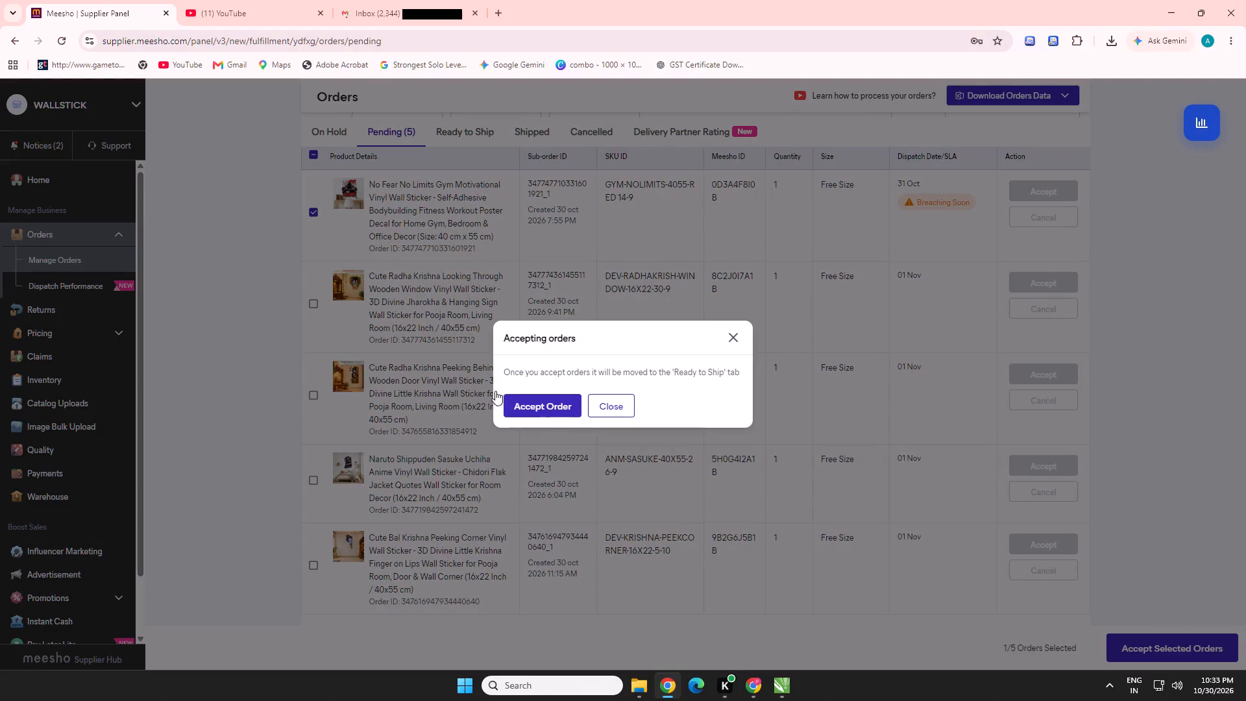
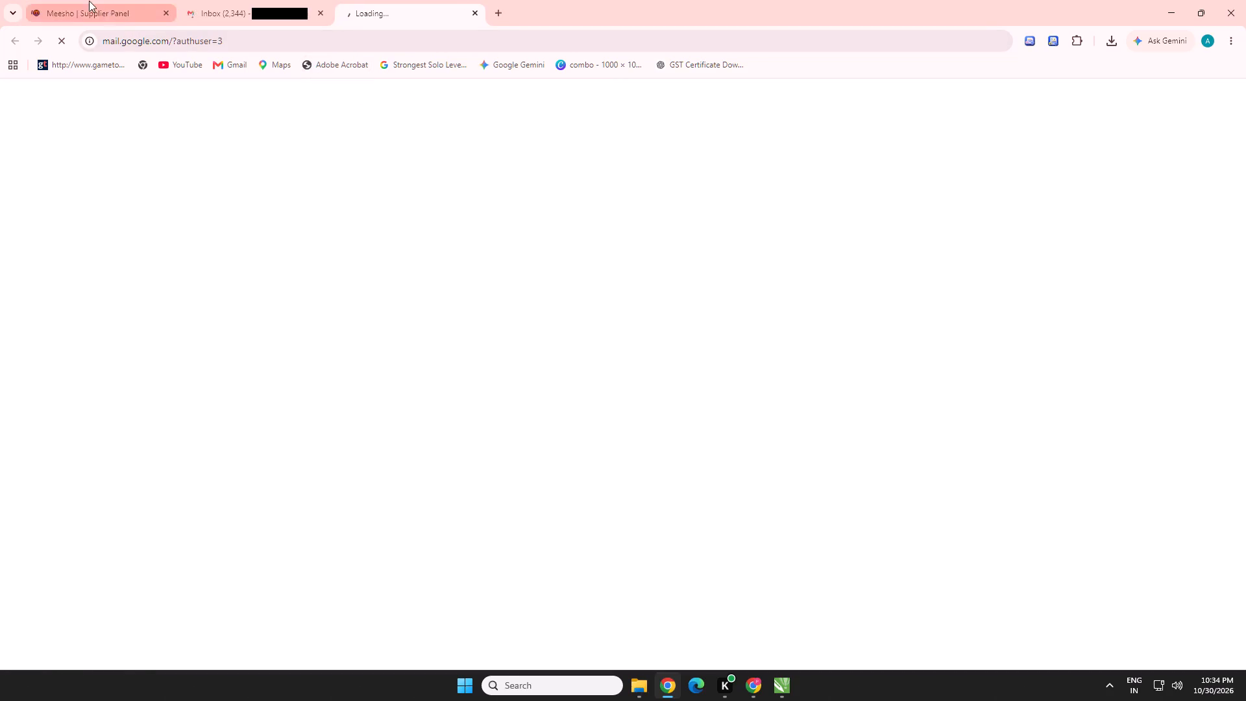
# Return to the WALLSTICK Meesho supplier panel and dismiss the order acceptance confirmation for the pending orders.
pyautogui.click(382, 0)
pyautogui.click(108, 0)
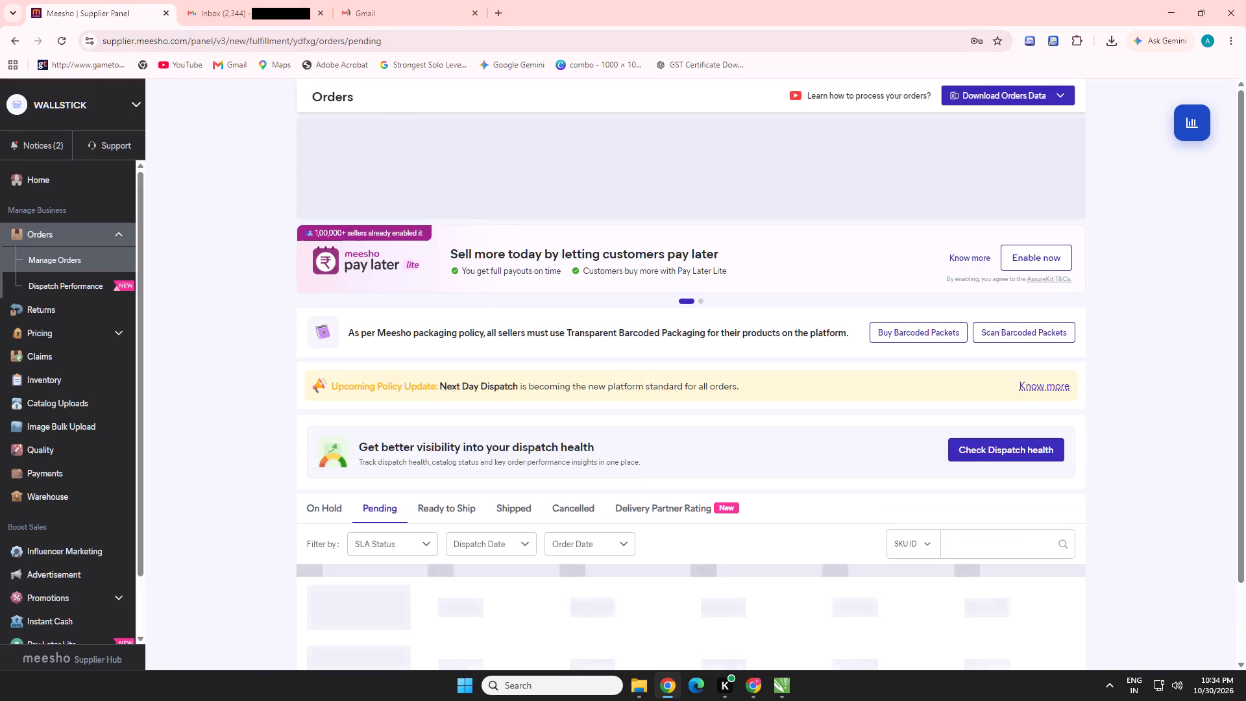
pyautogui.click(550, 423)
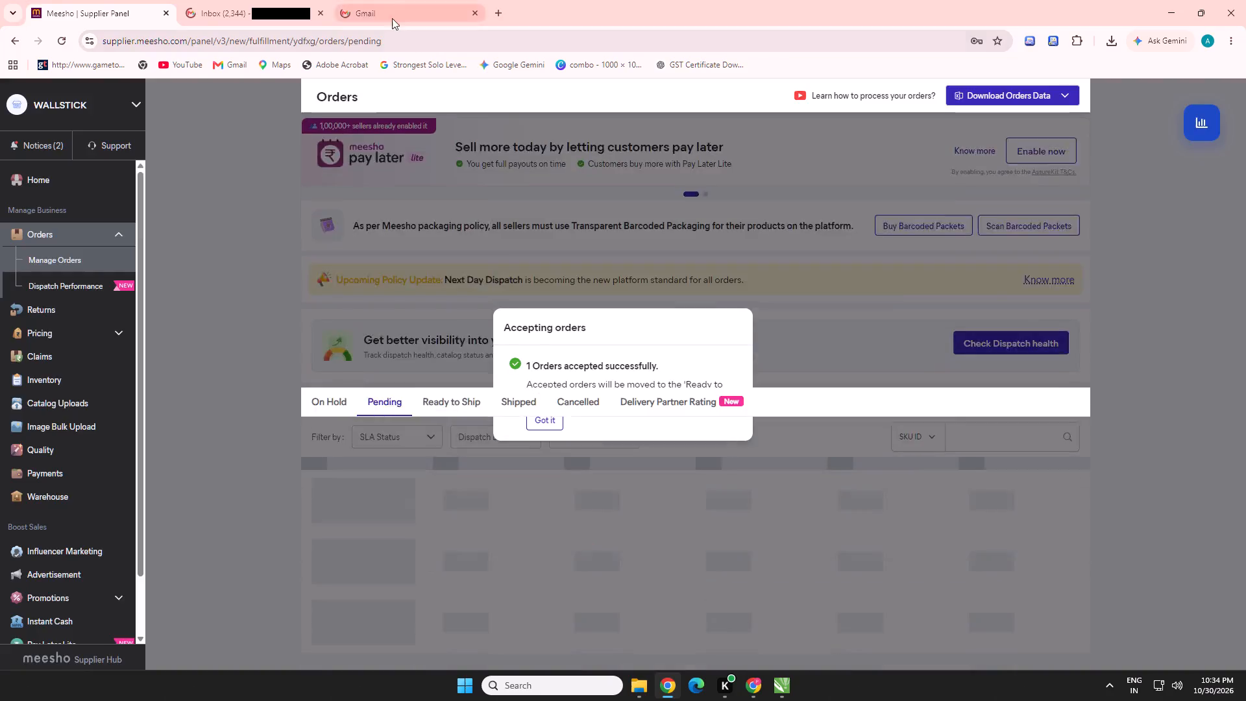
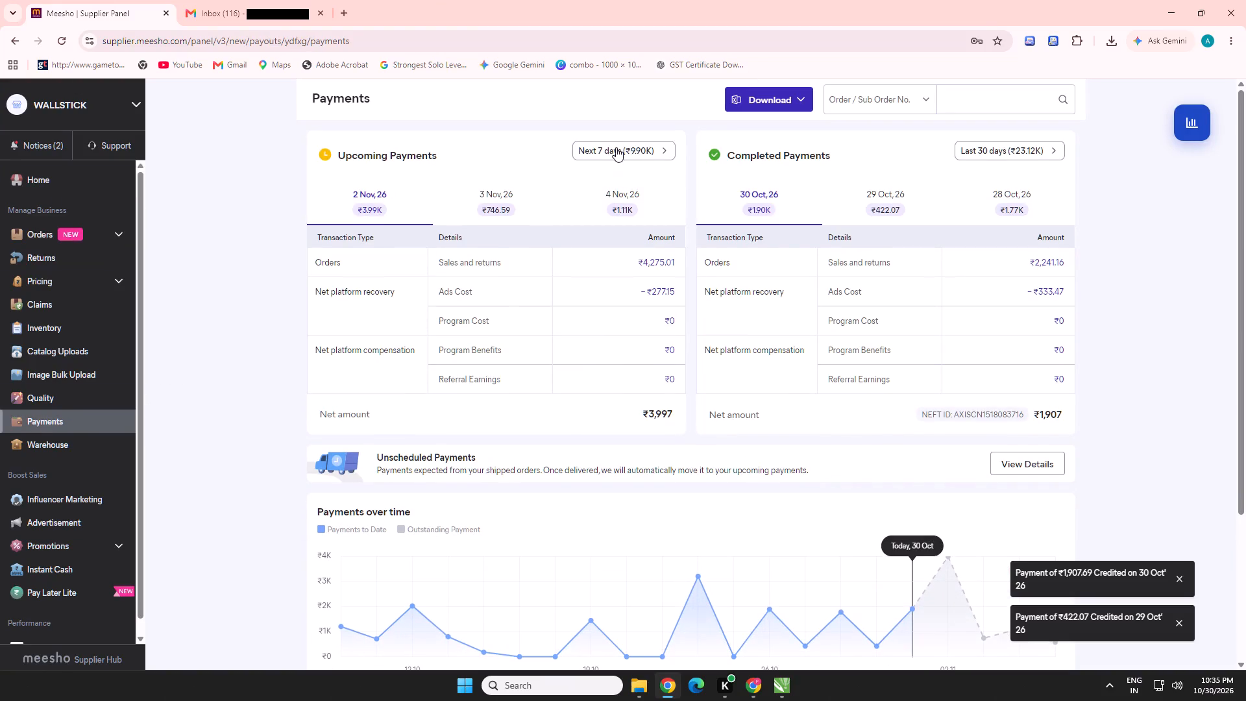
# Review the WALLSTICK payments due over the next 7 days and the unscheduled payments' total net order amount.
pyautogui.click(616, 147)
pyautogui.scroll(-1, 882, 412)
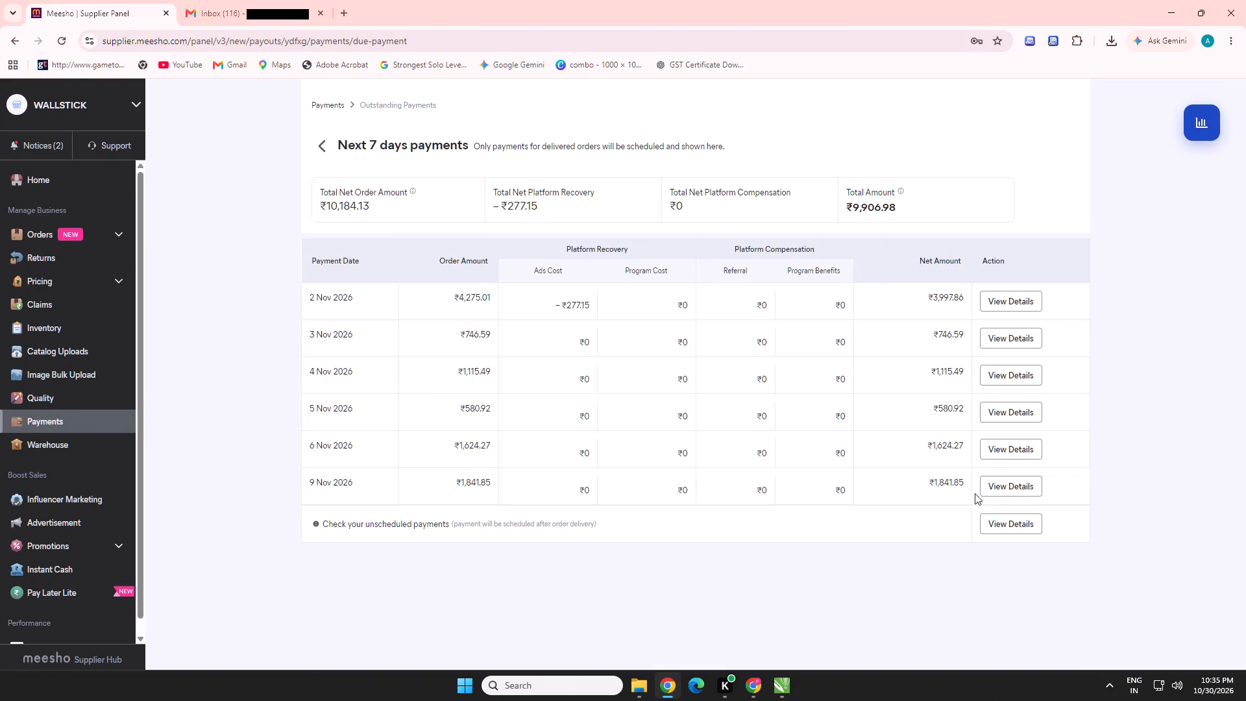
pyautogui.click(1003, 523)
pyautogui.doubleClick(334, 203)
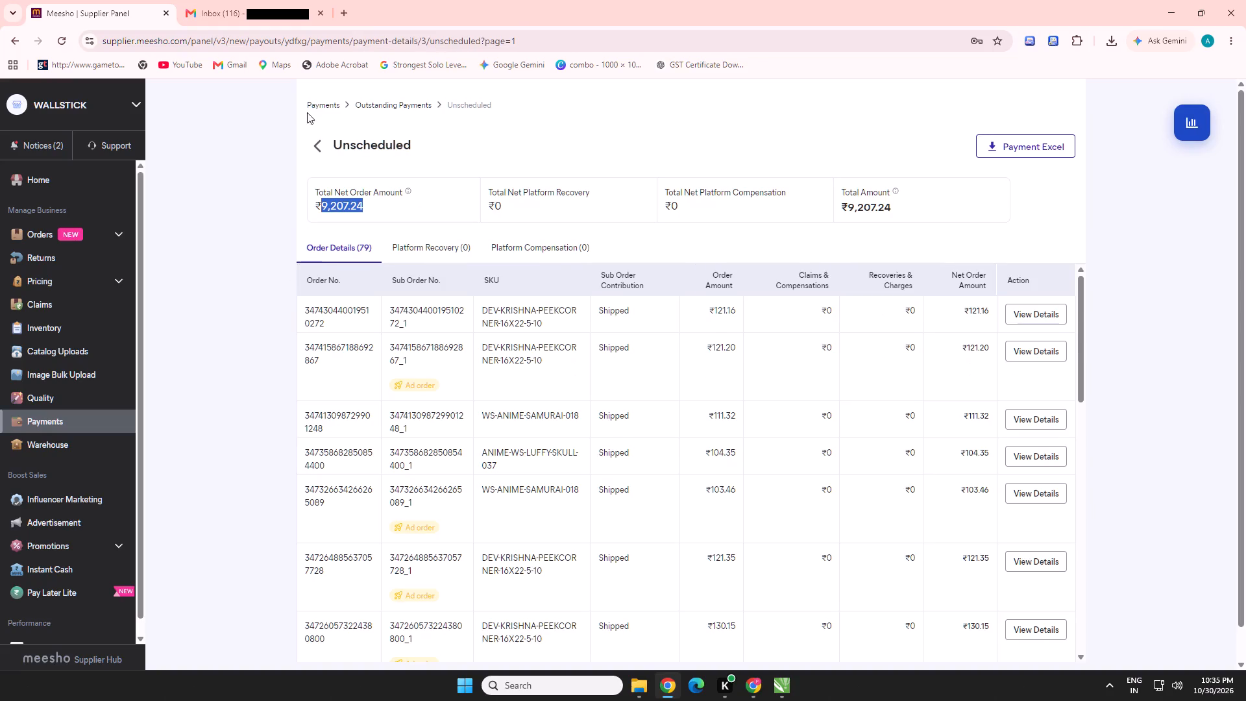
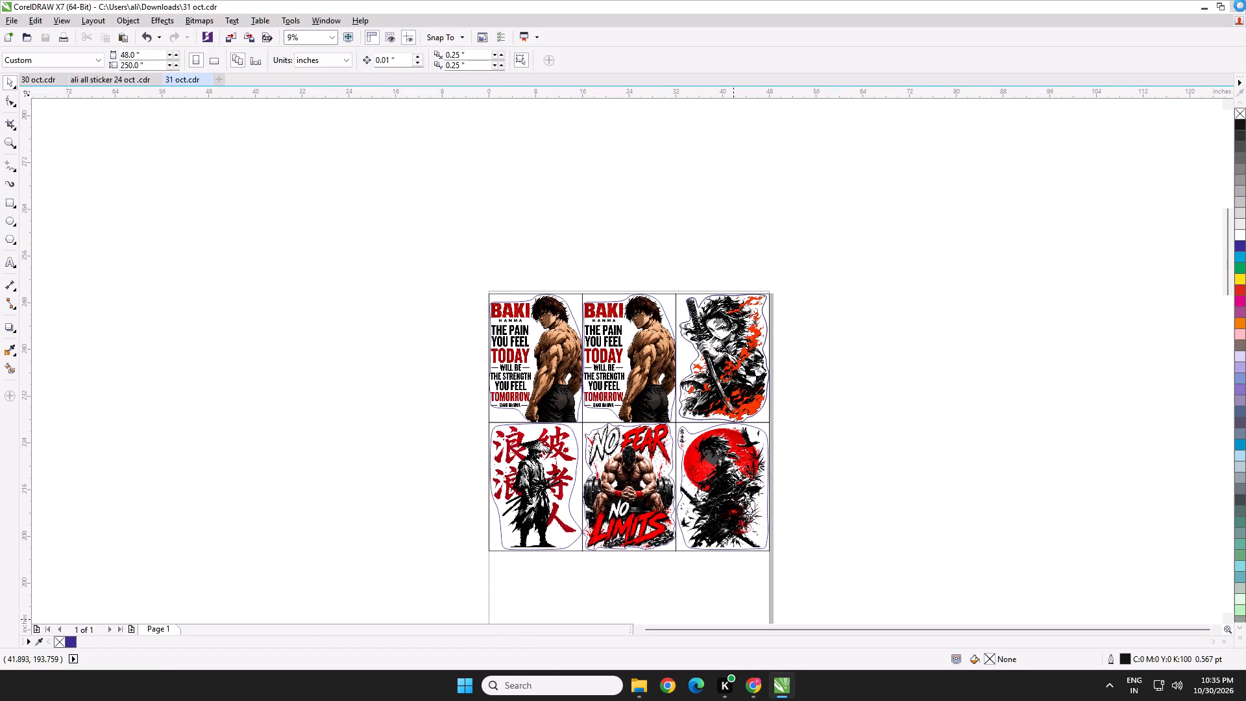
# Close CorelDRAW, where the 31 oct.cdr sticker layout is open.
pyautogui.tripleClick(1240, 5)
pyautogui.tripleClick(1240, 5)
pyautogui.tripleClick(1240, 5)
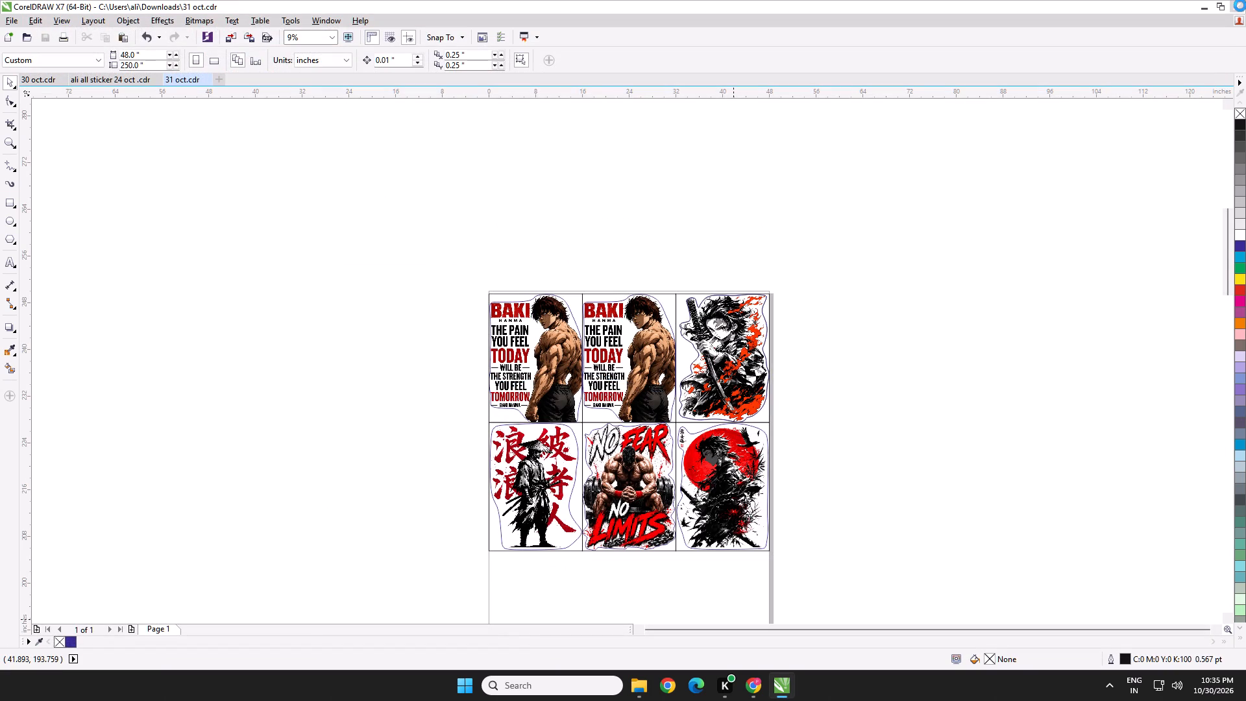
pyautogui.tripleClick(1240, 5)
pyautogui.tripleClick(1240, 5)
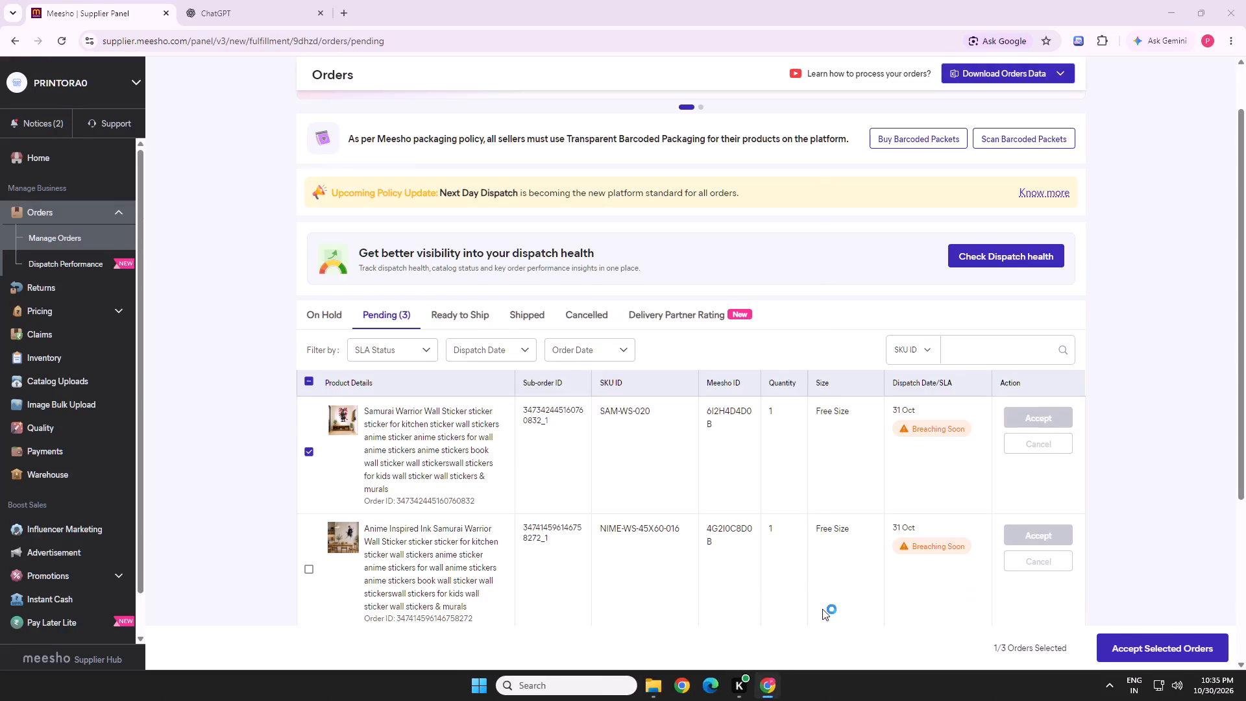
# Open a new Chrome window with the profile labelled Your Chrome and start entering an address or search.
pyautogui.click(659, 682)
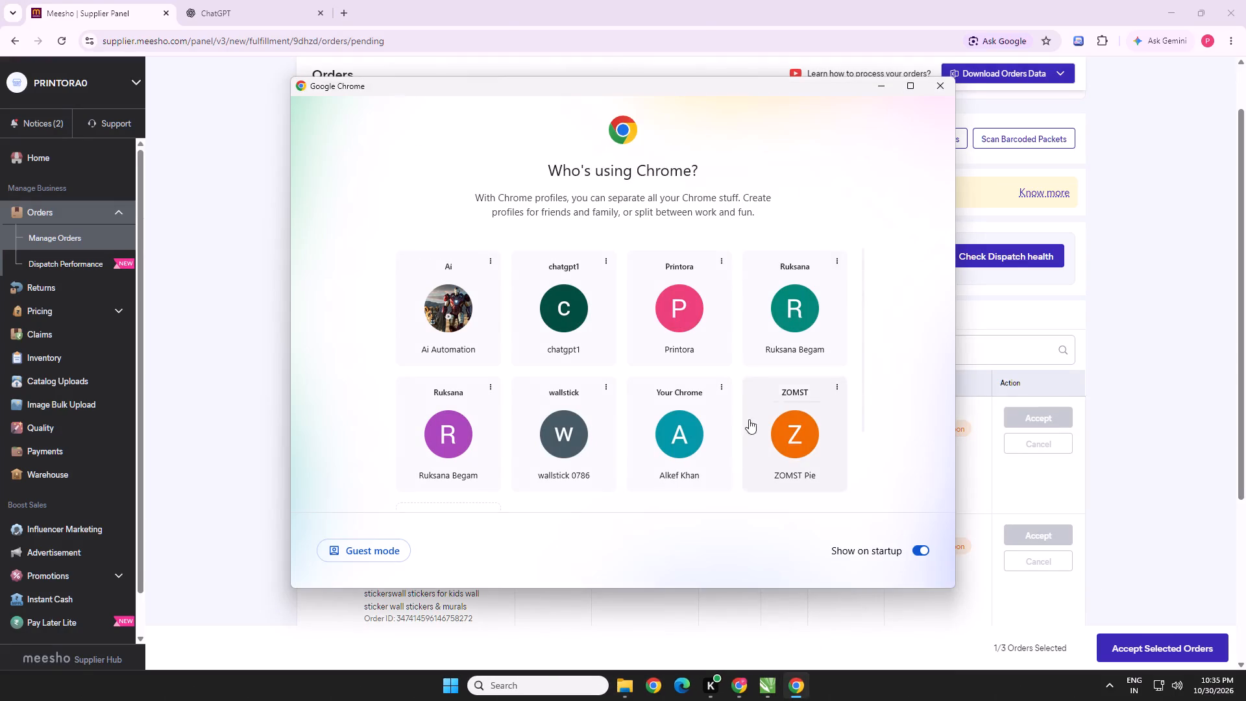
pyautogui.click(709, 437)
pyautogui.click(570, 43)
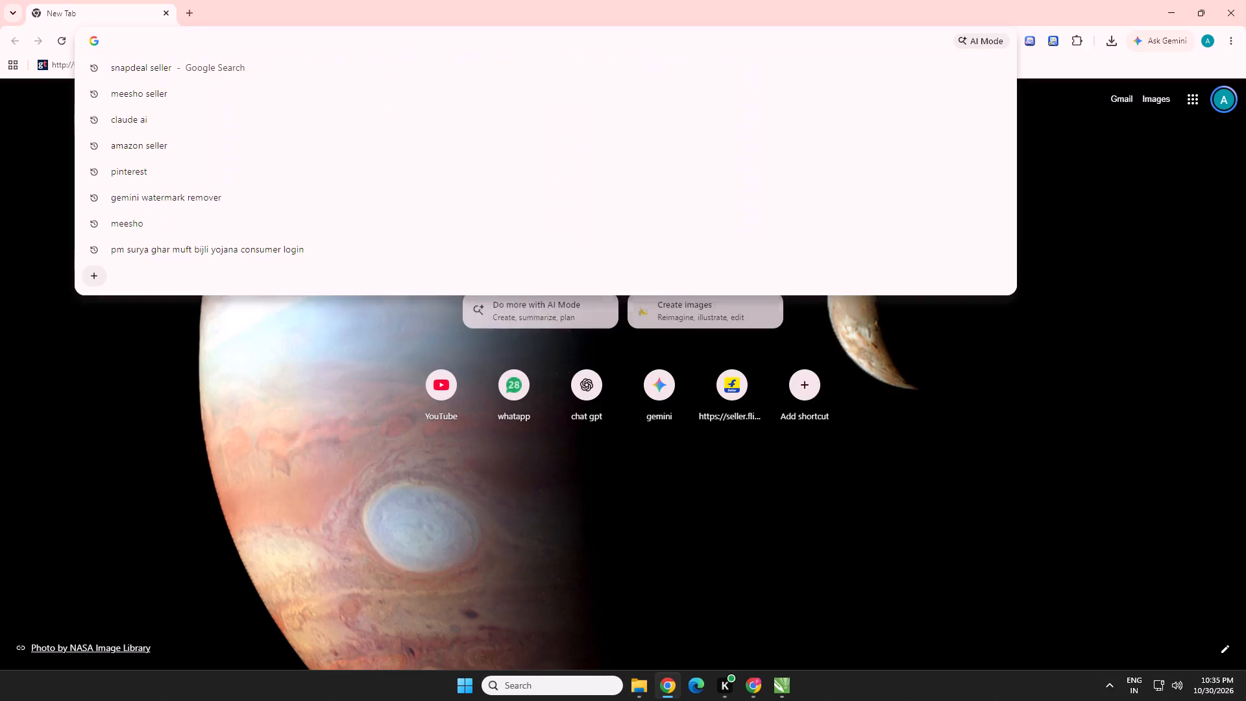